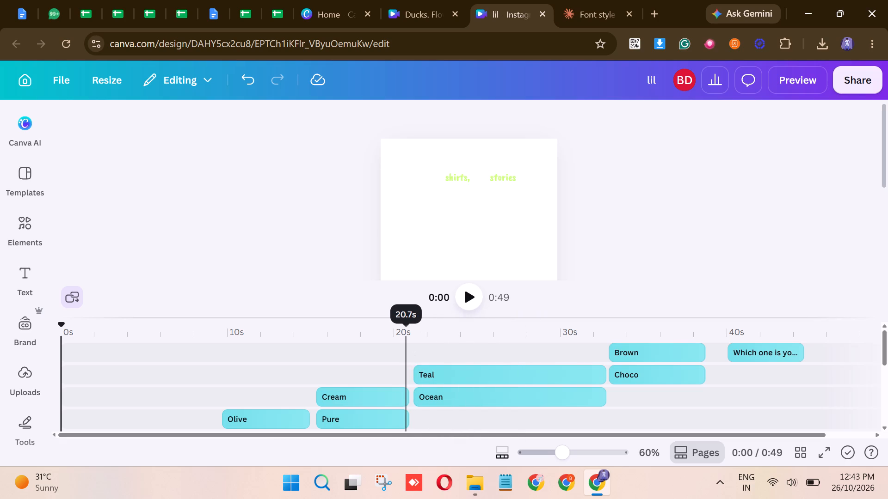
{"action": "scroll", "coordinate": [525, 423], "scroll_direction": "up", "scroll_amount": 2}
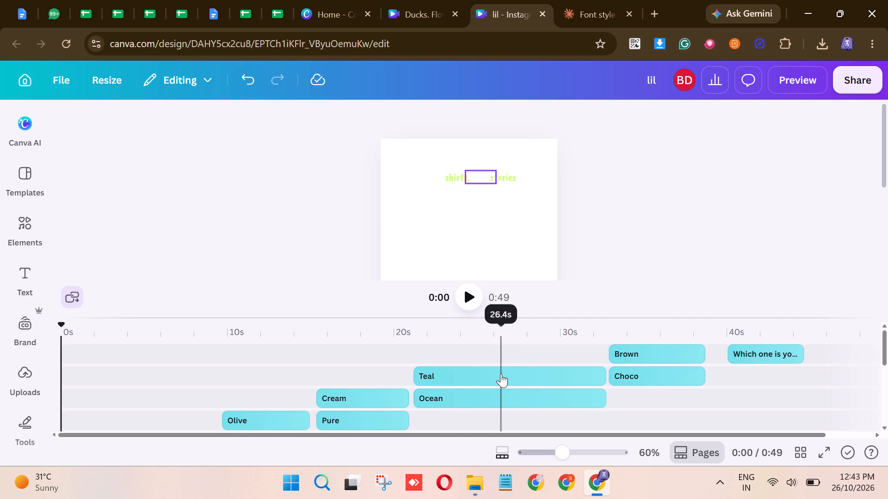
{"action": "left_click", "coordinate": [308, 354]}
Switch to the "Ducks. Flowers. Pure cuteness" video design and examine the opening frame with its caption up close.
{"action": "left_click", "coordinate": [424, 28]}
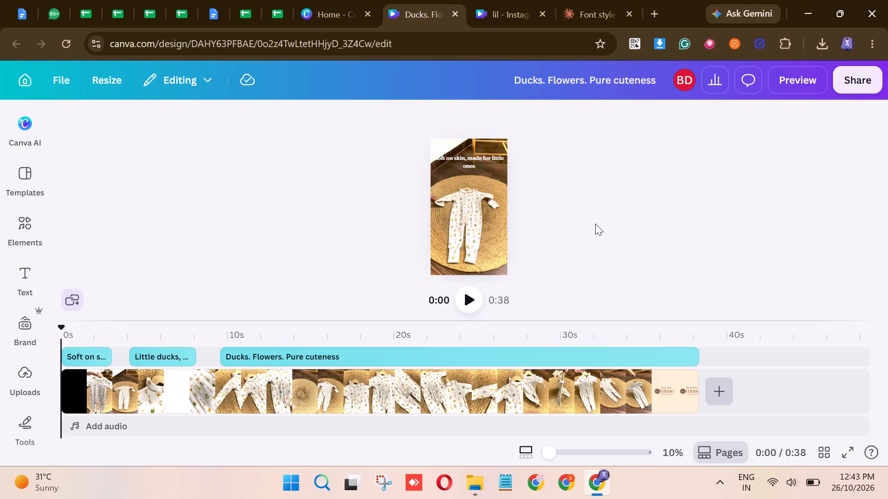
{"action": "scroll", "coordinate": [595, 224], "scroll_direction": "up", "scroll_amount": 5, "text": "ctrl"}
{"action": "scroll", "coordinate": [595, 224], "scroll_direction": "up", "scroll_amount": 2}
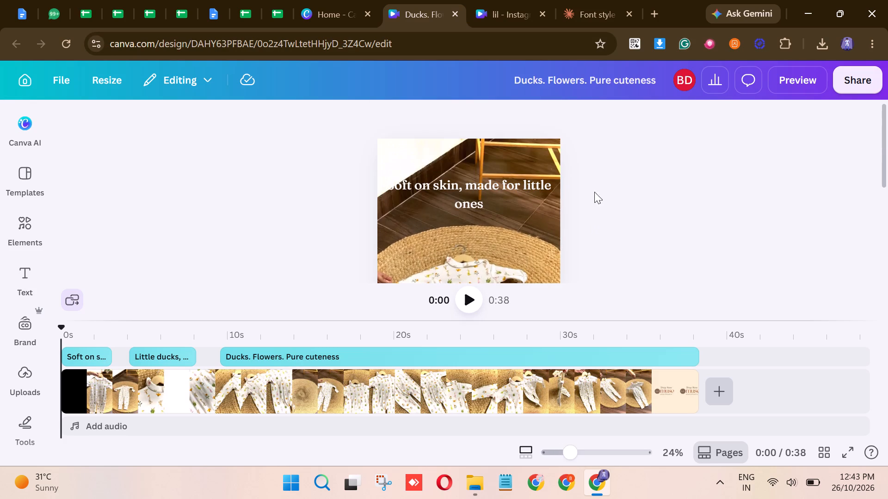
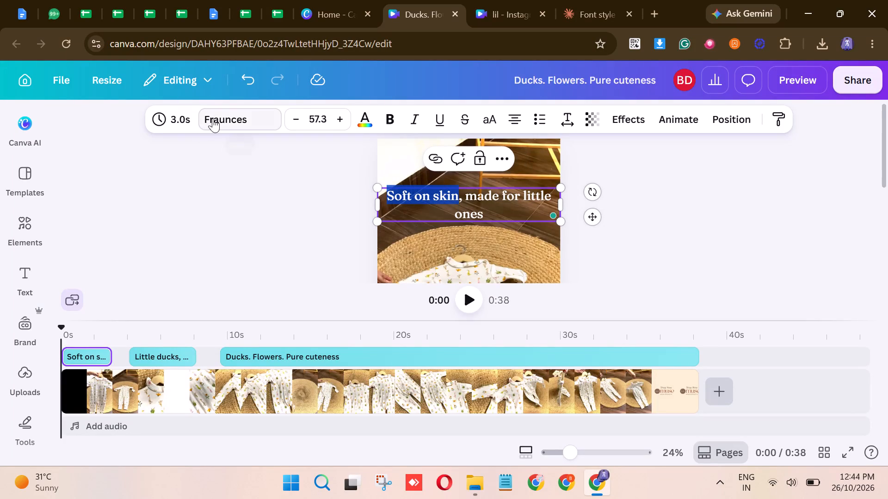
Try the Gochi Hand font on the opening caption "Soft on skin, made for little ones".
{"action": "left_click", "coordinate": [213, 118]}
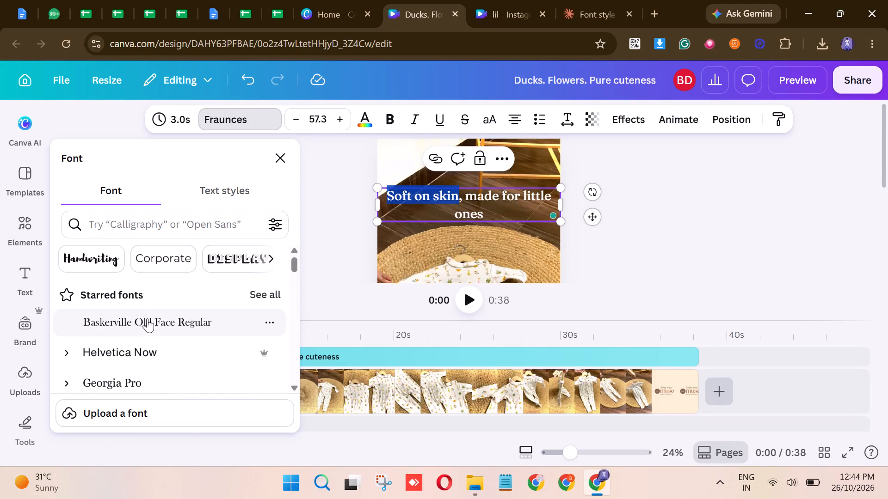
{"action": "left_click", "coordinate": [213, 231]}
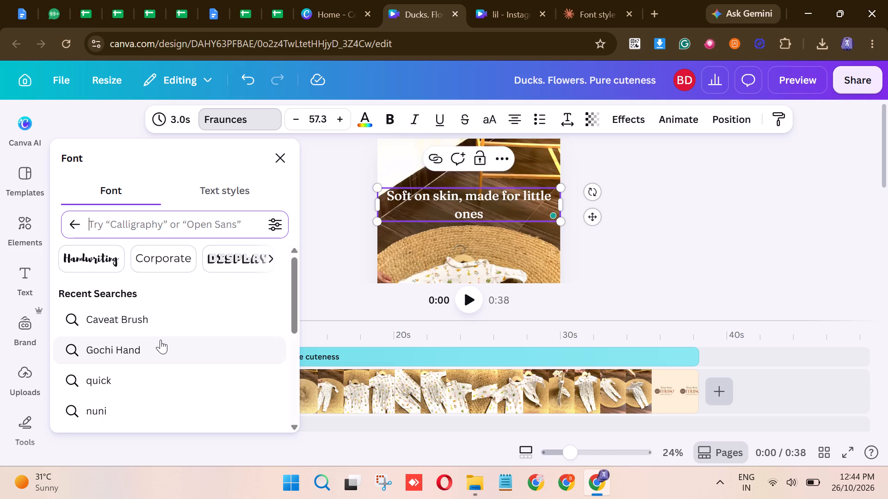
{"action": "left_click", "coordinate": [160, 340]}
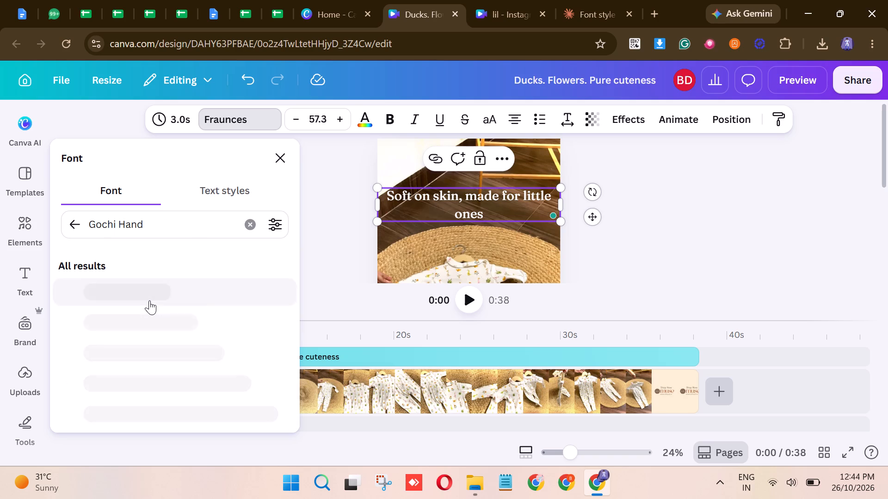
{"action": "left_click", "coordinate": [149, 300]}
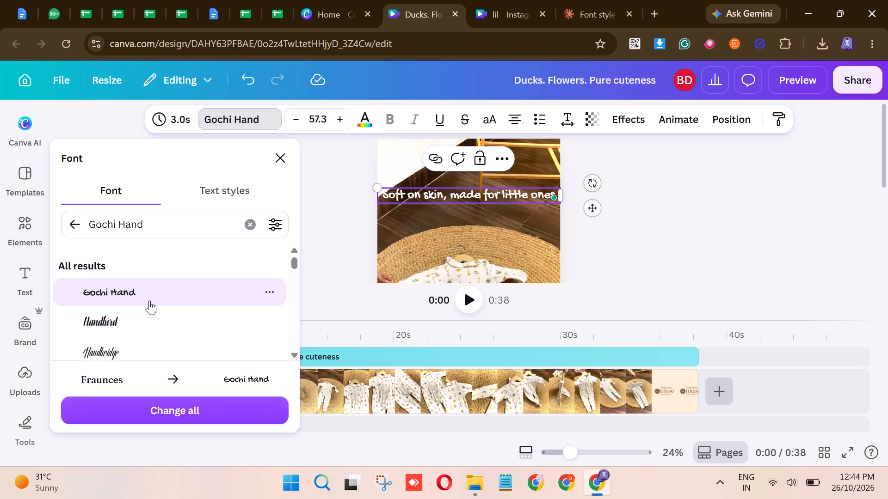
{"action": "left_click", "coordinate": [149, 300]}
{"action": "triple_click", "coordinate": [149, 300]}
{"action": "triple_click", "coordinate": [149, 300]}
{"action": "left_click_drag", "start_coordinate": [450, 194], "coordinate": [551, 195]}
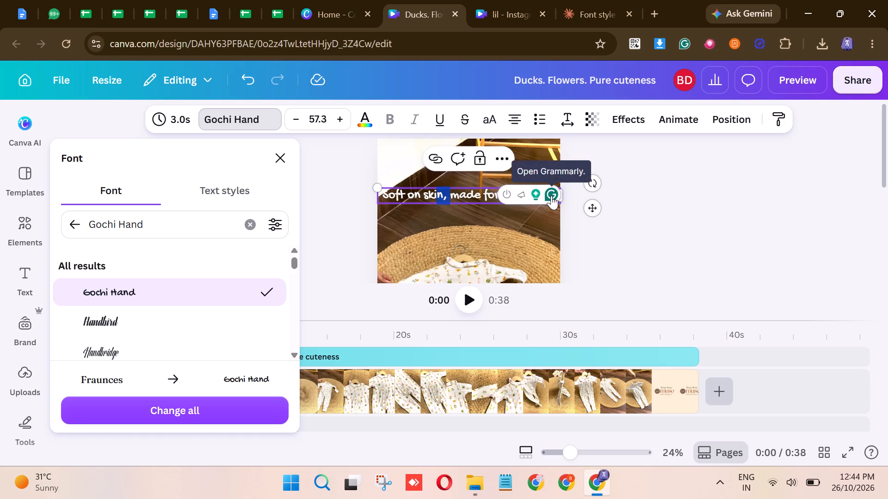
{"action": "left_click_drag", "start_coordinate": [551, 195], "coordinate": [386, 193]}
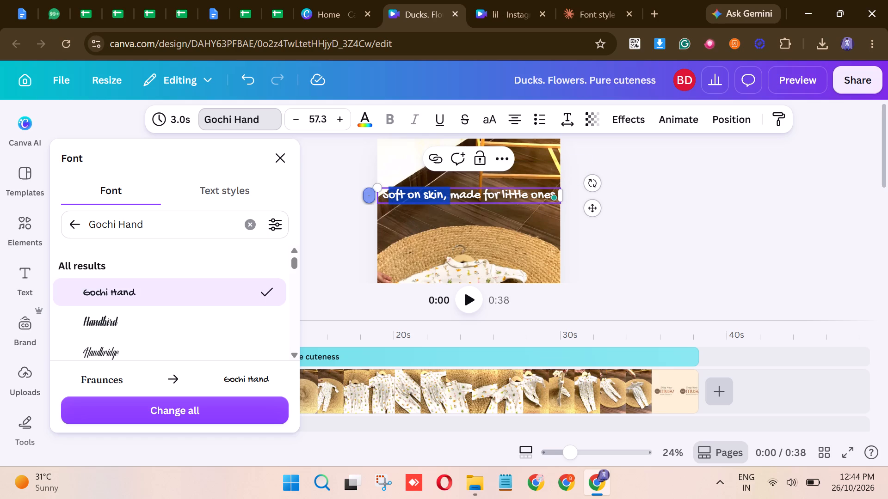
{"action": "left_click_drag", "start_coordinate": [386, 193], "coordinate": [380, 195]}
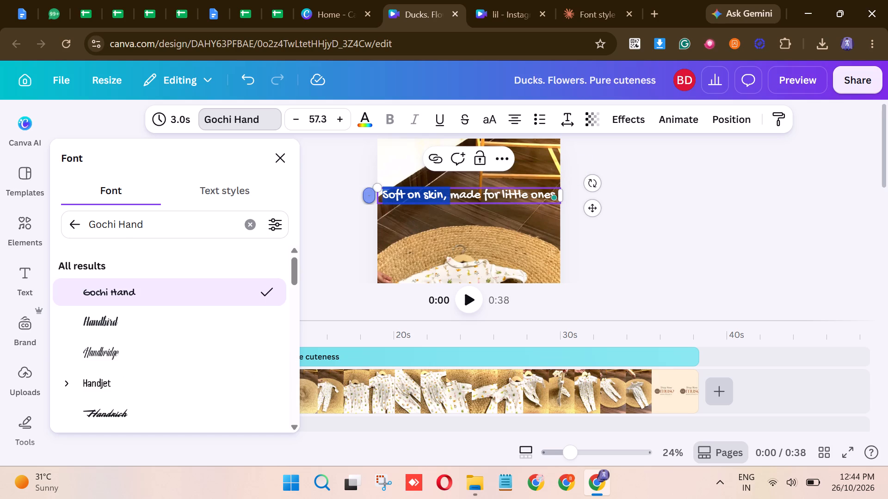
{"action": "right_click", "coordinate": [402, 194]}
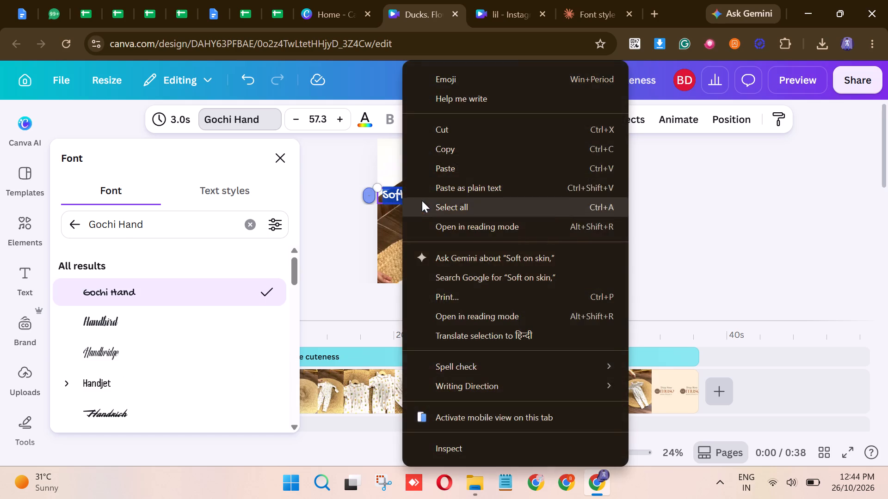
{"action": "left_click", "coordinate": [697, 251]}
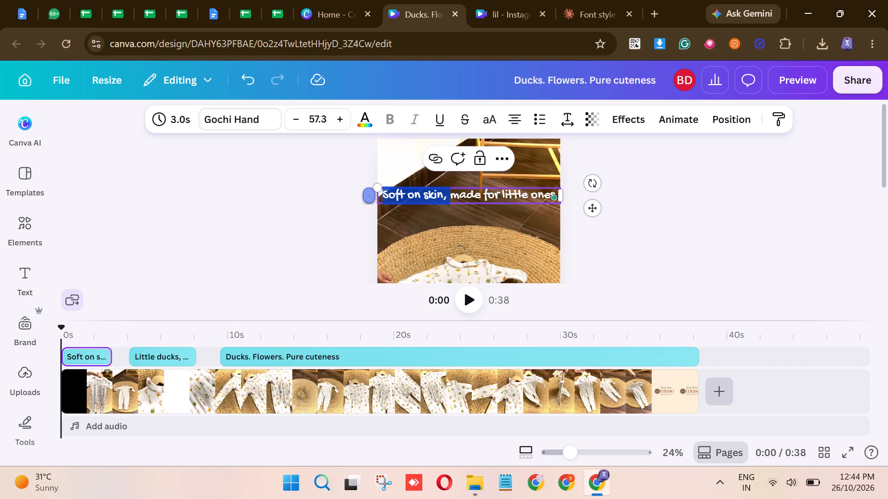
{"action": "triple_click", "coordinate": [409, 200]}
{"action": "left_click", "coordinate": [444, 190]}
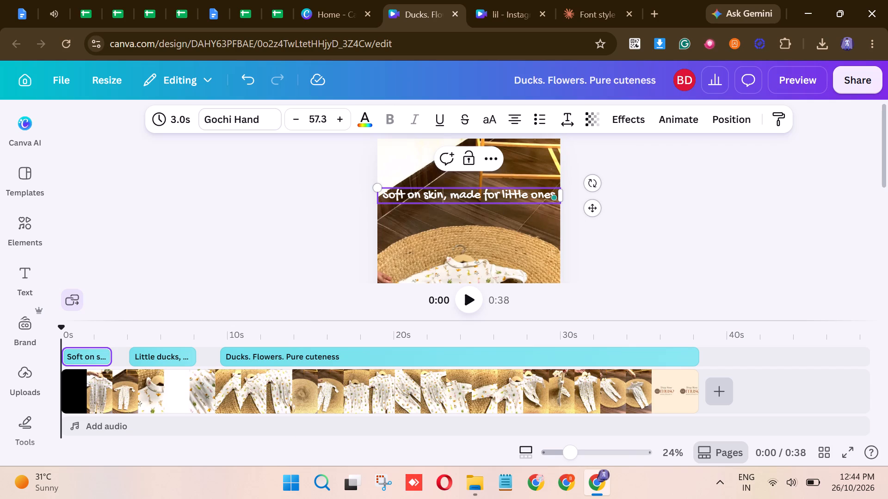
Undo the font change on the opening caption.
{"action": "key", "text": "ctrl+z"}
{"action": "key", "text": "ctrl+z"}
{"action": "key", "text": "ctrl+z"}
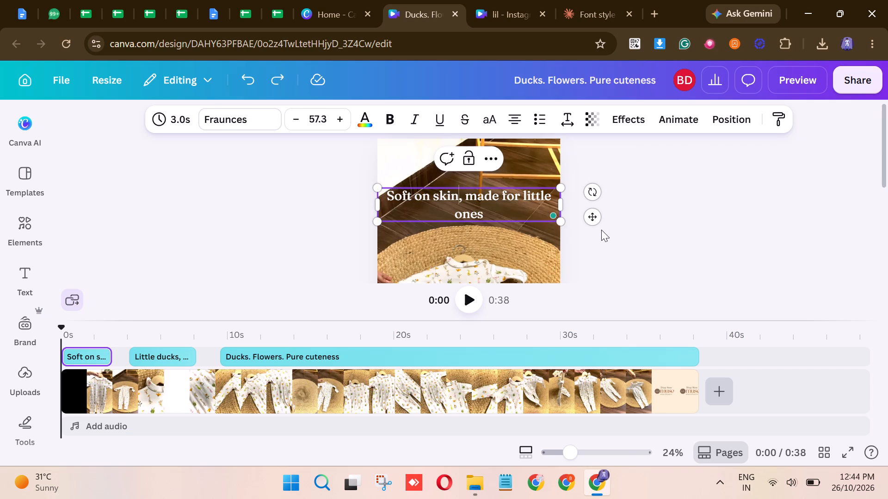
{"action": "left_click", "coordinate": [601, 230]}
Cut "Soft on skin," out of the opening caption and paste it as a separate text element.
{"action": "left_click", "coordinate": [454, 194]}
{"action": "left_click", "coordinate": [457, 194]}
{"action": "left_click_drag", "start_coordinate": [459, 197], "coordinate": [390, 200]}
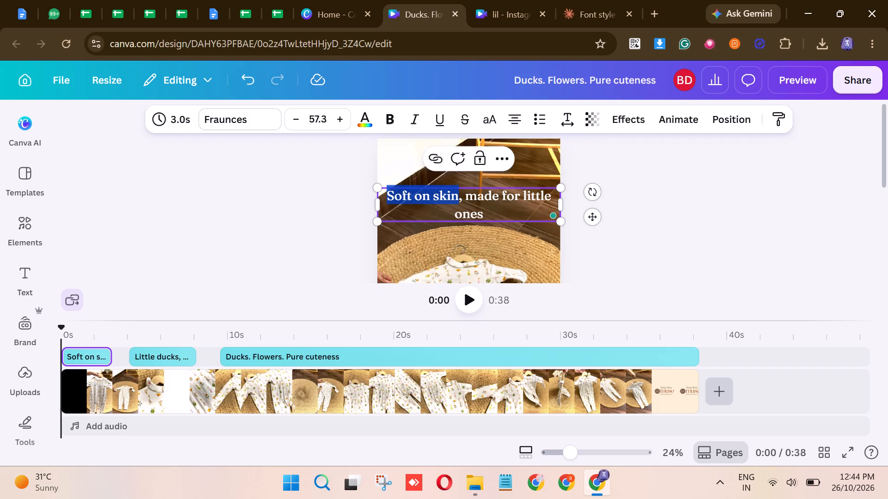
{"action": "left_click", "coordinate": [462, 201]}
{"action": "left_click_drag", "start_coordinate": [462, 201], "coordinate": [388, 196]}
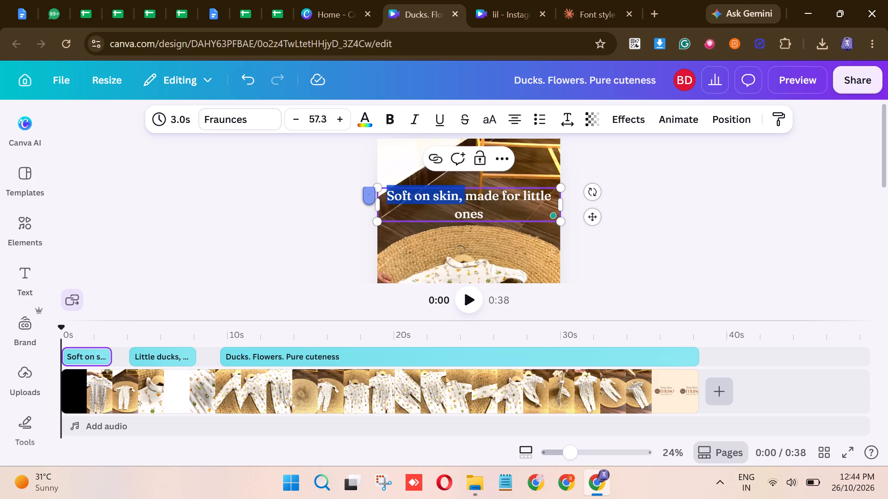
{"action": "key", "text": "ctrl+x"}
{"action": "left_click", "coordinate": [465, 243]}
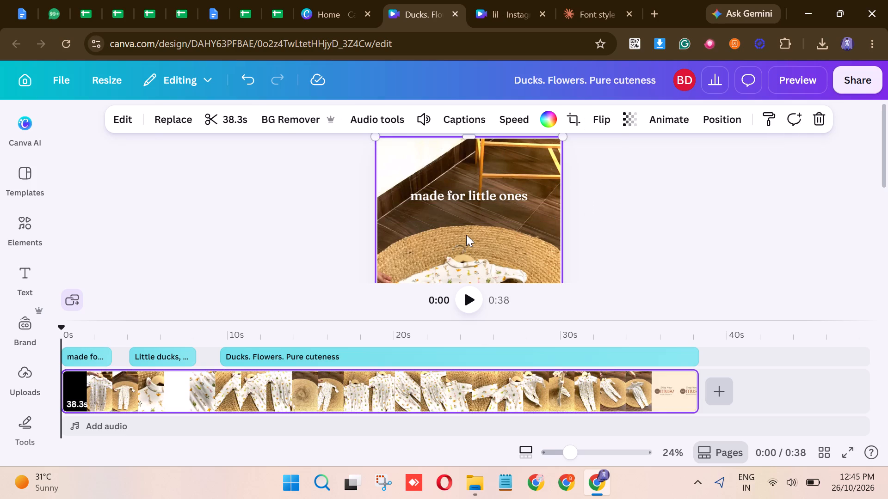
{"action": "key", "text": "ctrl+v"}
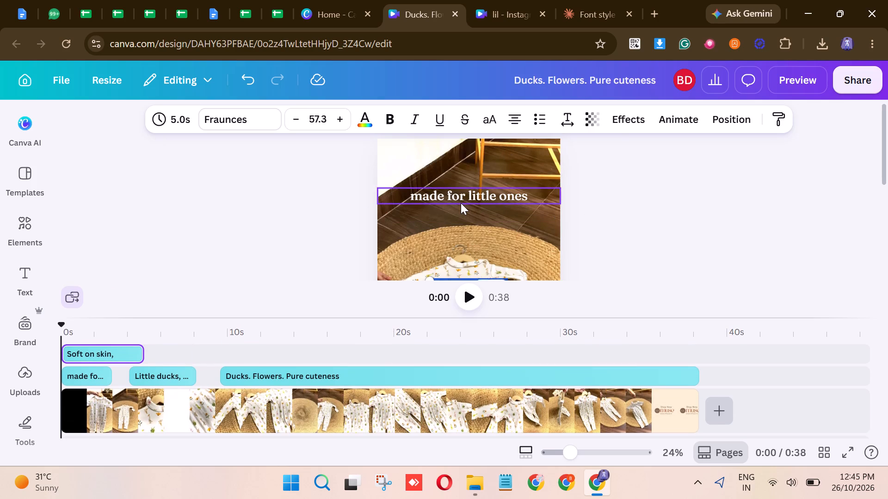
Set the font of the "made for little ones" text to Caveat Brush.
{"action": "left_click", "coordinate": [461, 203]}
{"action": "left_click", "coordinate": [235, 119]}
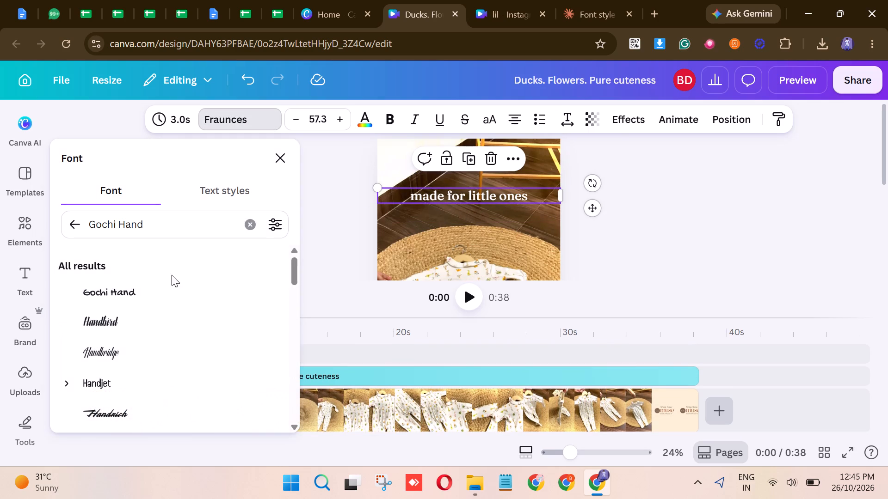
{"action": "left_click", "coordinate": [254, 228]}
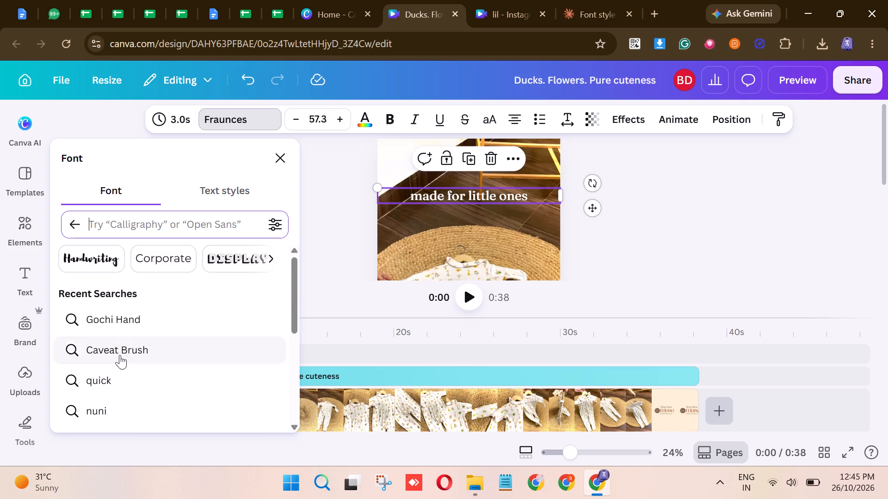
{"action": "left_click", "coordinate": [120, 355]}
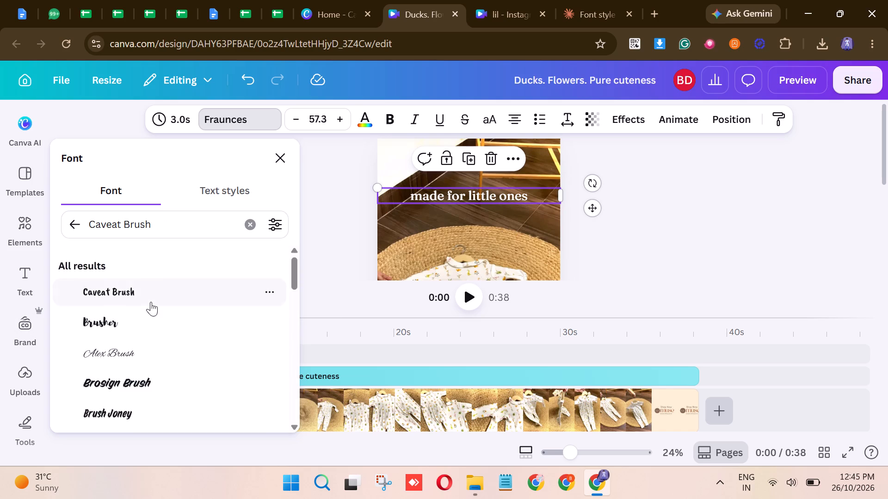
{"action": "left_click", "coordinate": [151, 302]}
Narrow the "made for little ones" text box to fit its words and place it near the frame's right edge.
{"action": "left_click_drag", "start_coordinate": [512, 197], "coordinate": [535, 196]}
{"action": "left_click_drag", "start_coordinate": [579, 194], "coordinate": [578, 195]}
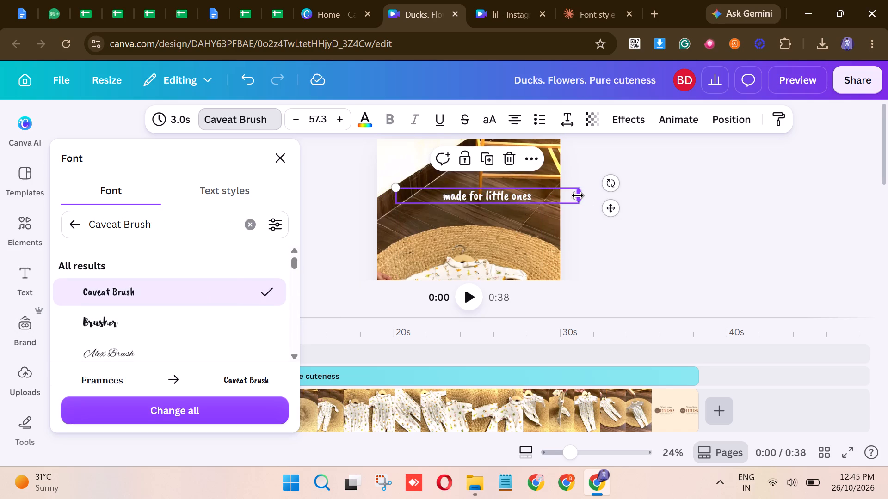
{"action": "left_click_drag", "start_coordinate": [578, 195], "coordinate": [493, 199]}
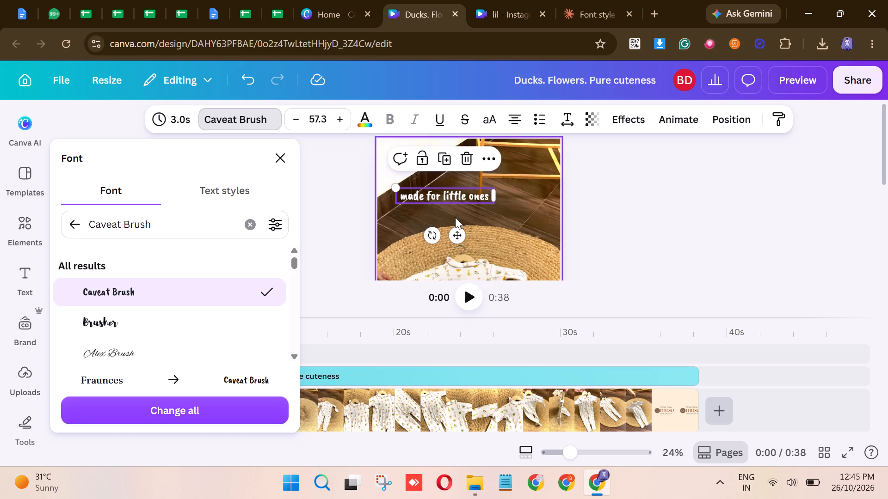
{"action": "left_click_drag", "start_coordinate": [459, 234], "coordinate": [521, 227]}
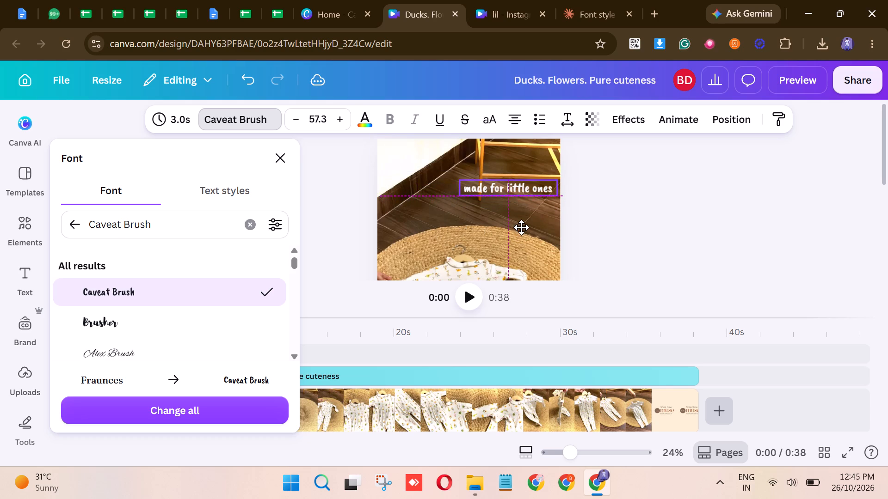
{"action": "left_click_drag", "start_coordinate": [521, 227], "coordinate": [522, 230]}
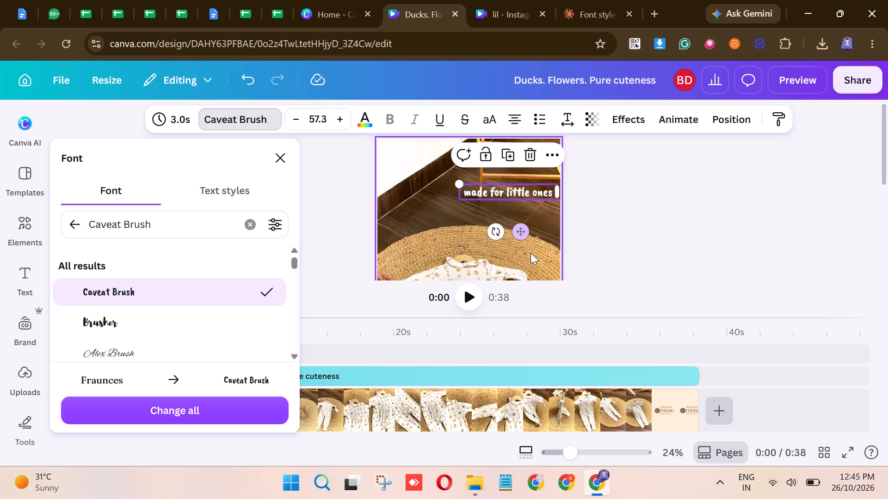
Move the separate "Soft on skin," text up onto the same line, just before "made for little ones".
{"action": "scroll", "coordinate": [532, 249], "scroll_direction": "down", "scroll_amount": 3}
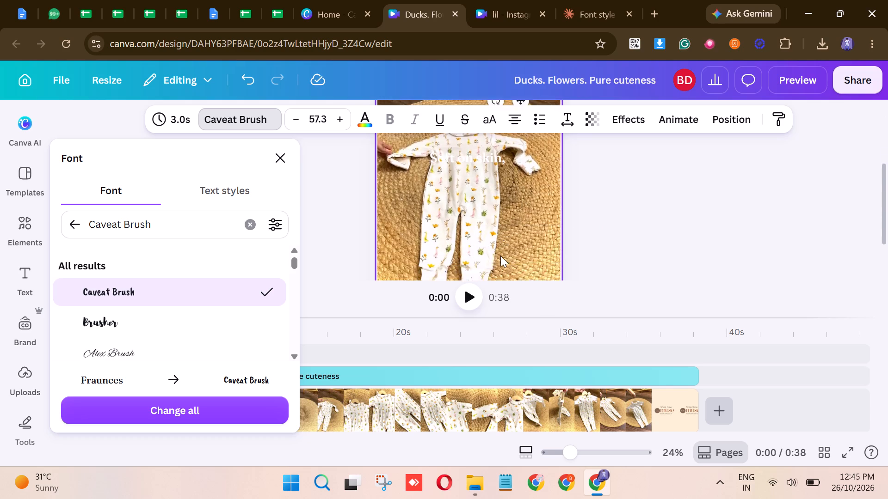
{"action": "scroll", "coordinate": [500, 256], "scroll_direction": "down", "scroll_amount": 1}
{"action": "scroll", "coordinate": [499, 256], "scroll_direction": "up", "scroll_amount": 1}
{"action": "left_click_drag", "start_coordinate": [481, 238], "coordinate": [473, 218]}
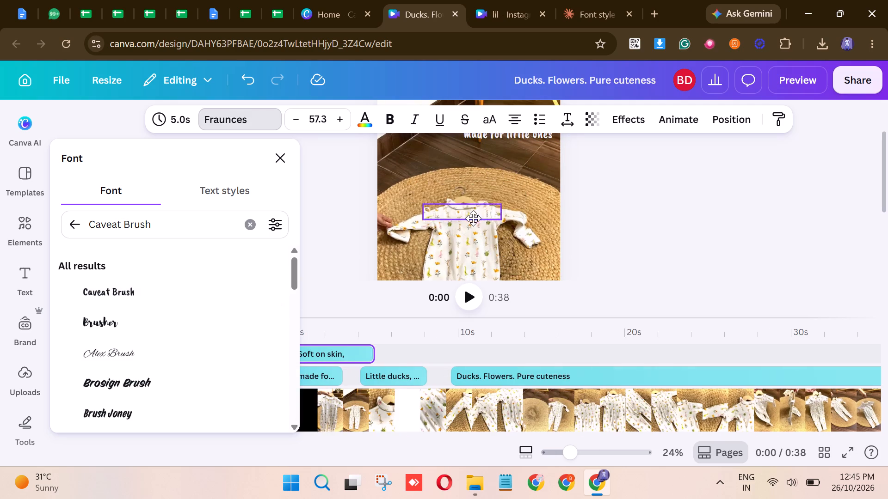
{"action": "left_click_drag", "start_coordinate": [473, 218], "coordinate": [446, 167]}
{"action": "scroll", "coordinate": [453, 165], "scroll_direction": "up", "scroll_amount": 4}
Set the font of the "Soft on skin," text to Gochi Hand.
{"action": "left_click", "coordinate": [249, 227]}
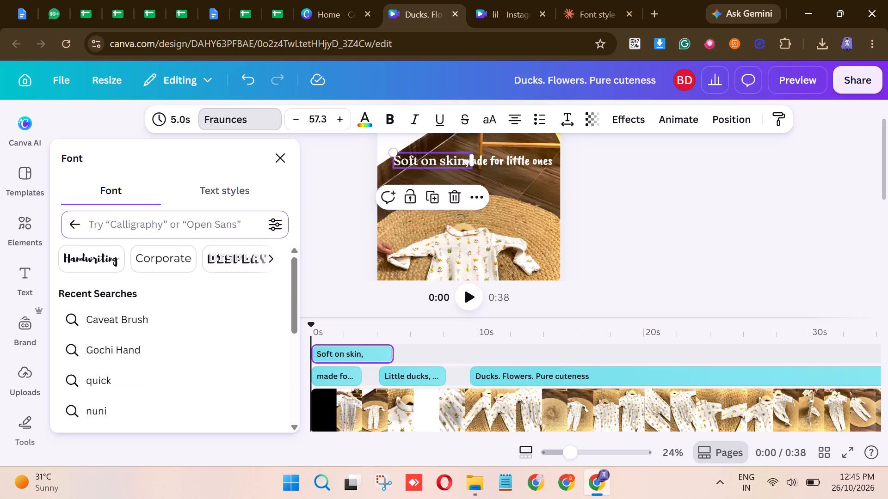
{"action": "left_click", "coordinate": [154, 355]}
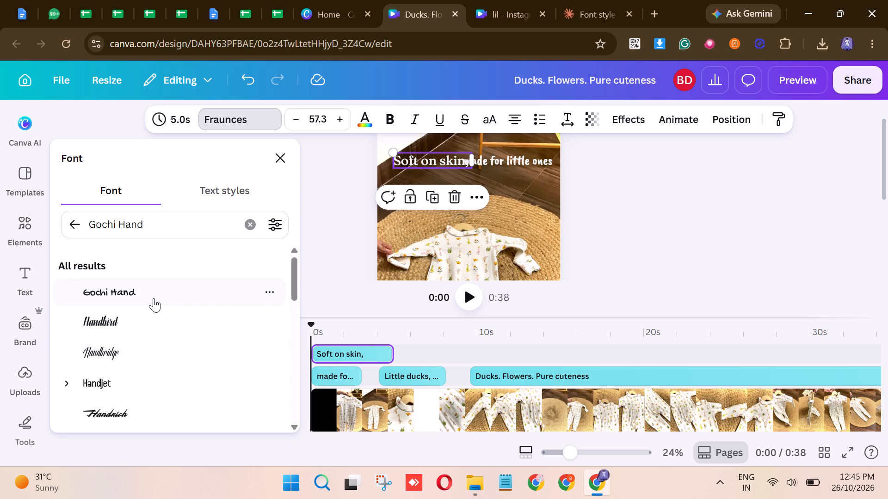
{"action": "left_click", "coordinate": [155, 297]}
{"action": "left_click", "coordinate": [613, 221]}
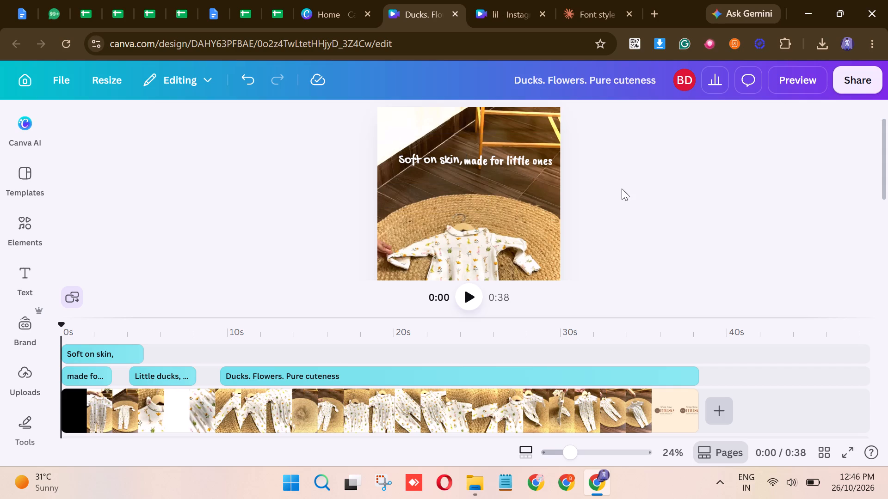
Nudge the "made for little ones" text slightly upward to line it up with "Soft on skin,".
{"action": "left_click", "coordinate": [507, 161]}
{"action": "key", "text": "Up"}
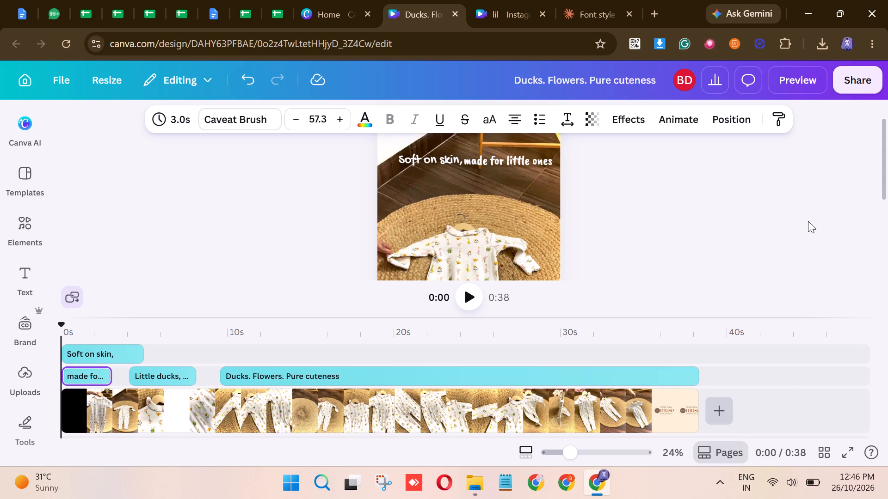
{"action": "key", "text": "Up"}
{"action": "key", "text": "Up"}
{"action": "key", "text": "Up"}
{"action": "key", "text": "Up"}
{"action": "key", "text": "Up"}
{"action": "key", "text": "Up"}
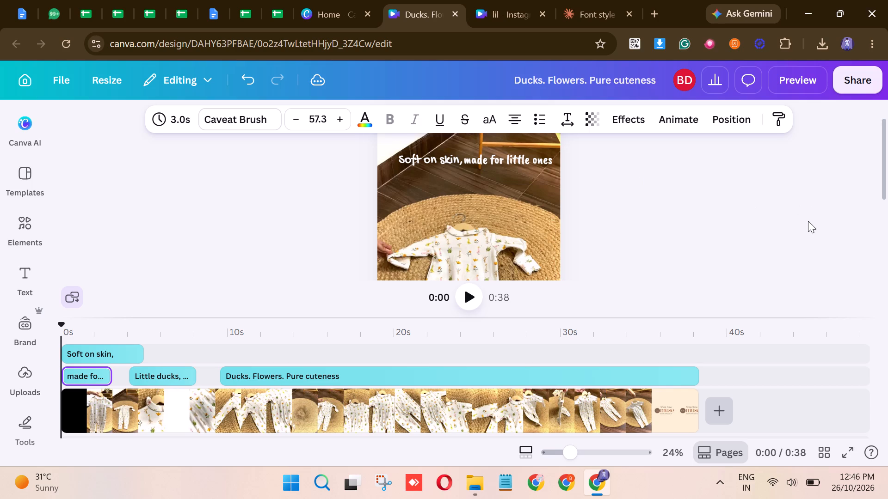
{"action": "key", "text": "Up"}
{"action": "key", "text": "Up"}
{"action": "key", "text": "Up"}
{"action": "key", "text": "Up"}
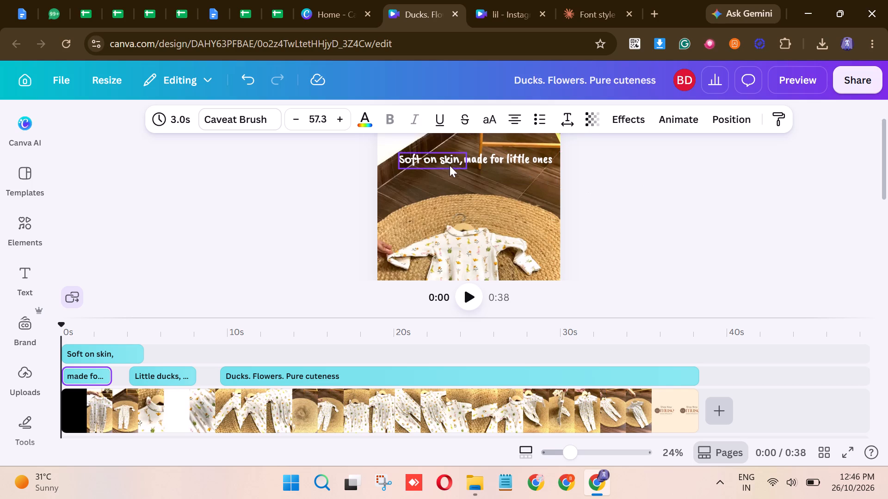
{"action": "left_click", "coordinate": [493, 156]}
{"action": "left_click", "coordinate": [734, 177]}
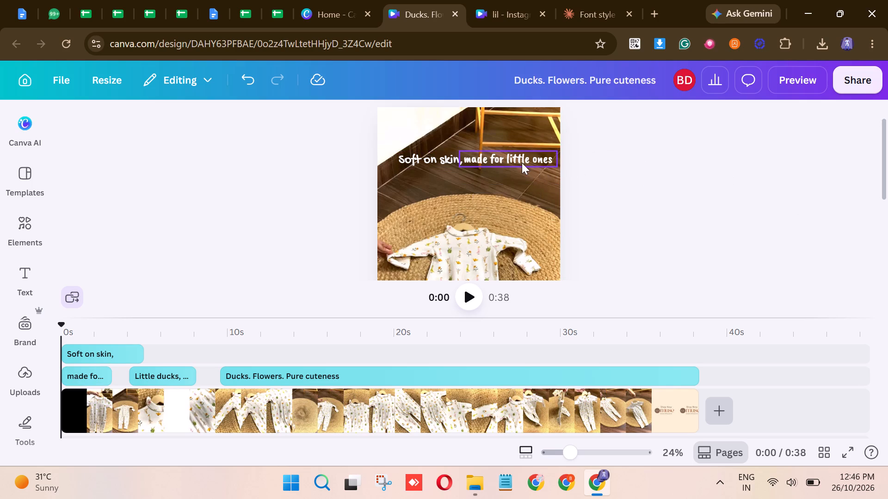
Set the text colour of the "made for little ones" caption to the yellow #FFD600.
{"action": "left_click", "coordinate": [522, 163]}
{"action": "left_click", "coordinate": [381, 116]}
{"action": "left_click", "coordinate": [372, 119]}
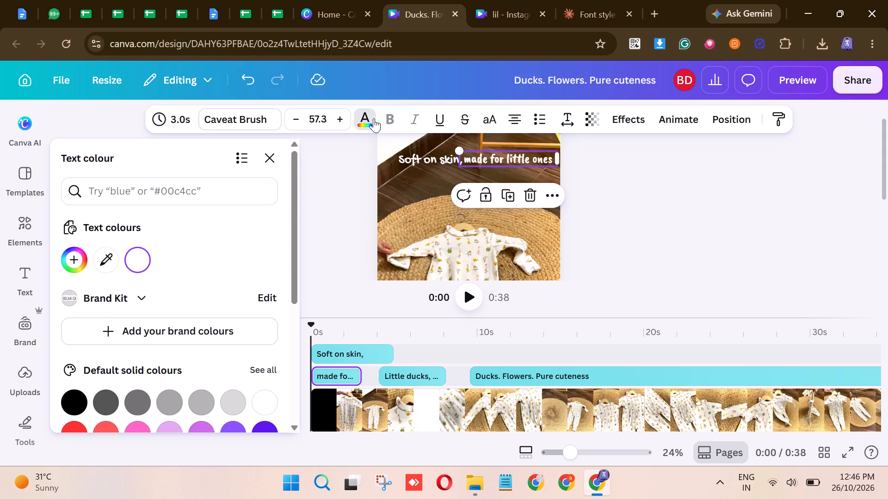
{"action": "left_click", "coordinate": [72, 257]}
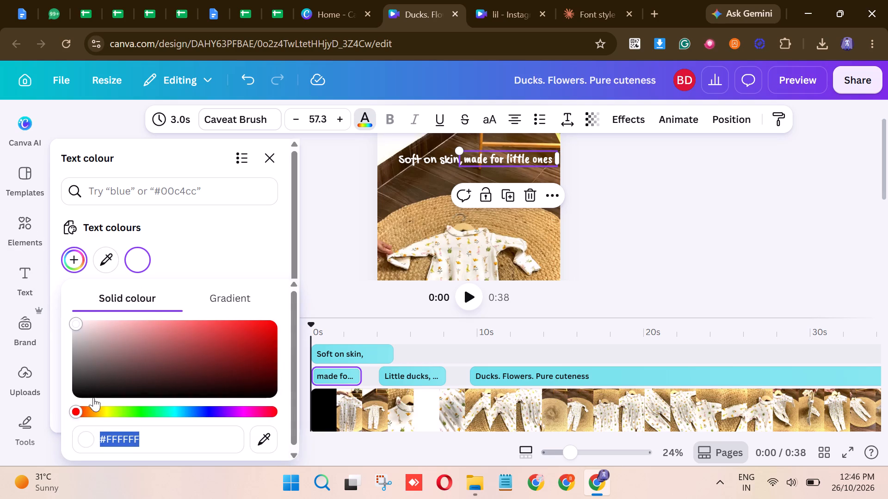
{"action": "left_click_drag", "start_coordinate": [76, 325], "coordinate": [196, 337]}
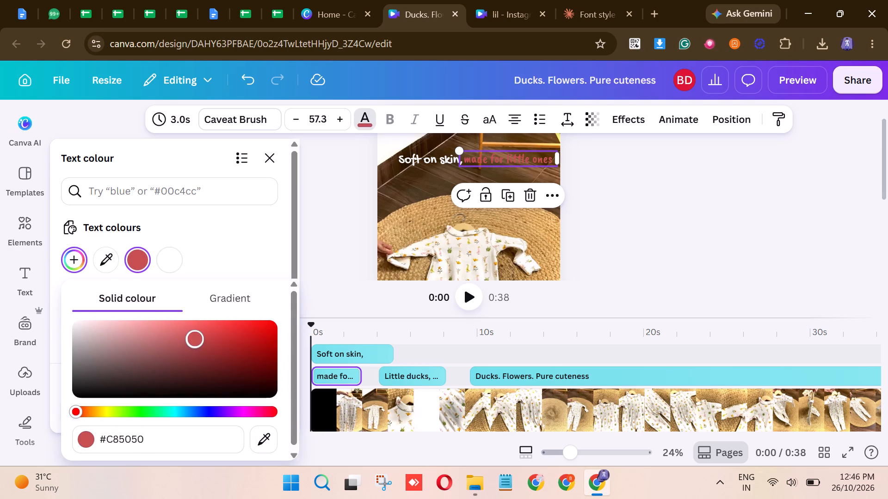
{"action": "left_click_drag", "start_coordinate": [196, 337], "coordinate": [197, 336]}
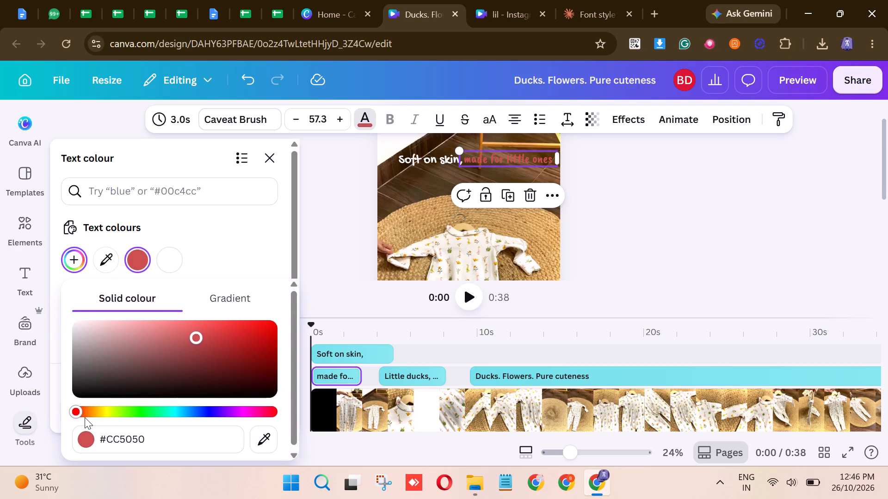
{"action": "left_click", "coordinate": [85, 417]}
{"action": "left_click", "coordinate": [82, 414]}
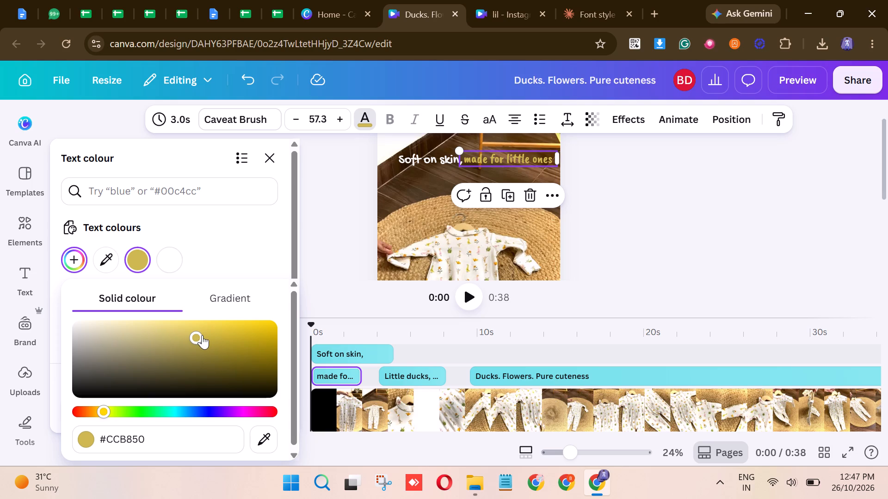
{"action": "left_click_drag", "start_coordinate": [202, 335], "coordinate": [249, 309]}
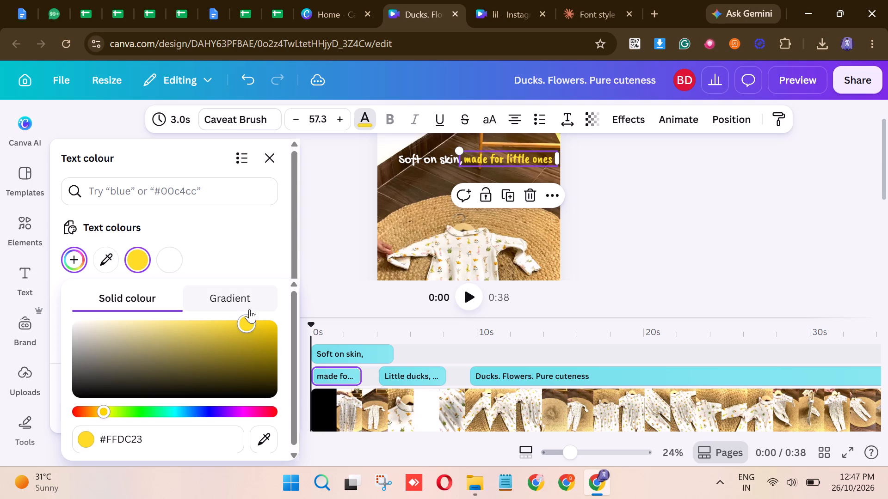
{"action": "left_click_drag", "start_coordinate": [249, 309], "coordinate": [296, 270]}
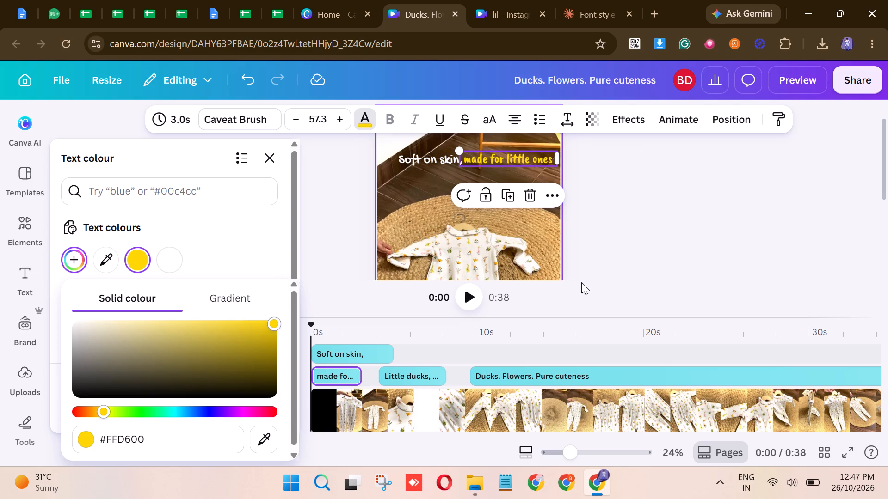
{"action": "left_click", "coordinate": [664, 261]}
{"action": "left_click", "coordinate": [664, 261]}
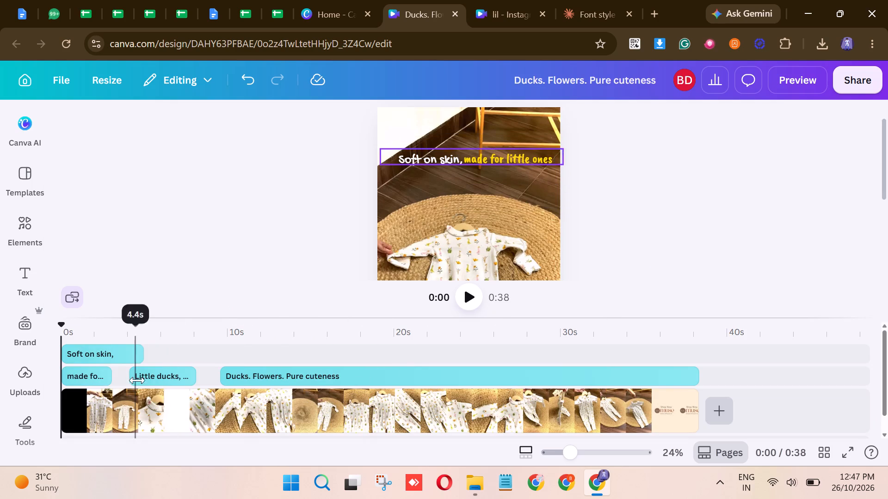
Extend the "made for little ones" clip on the timeline to end together with the "Soft on skin," clip at about 5 s.
{"action": "left_click", "coordinate": [94, 377]}
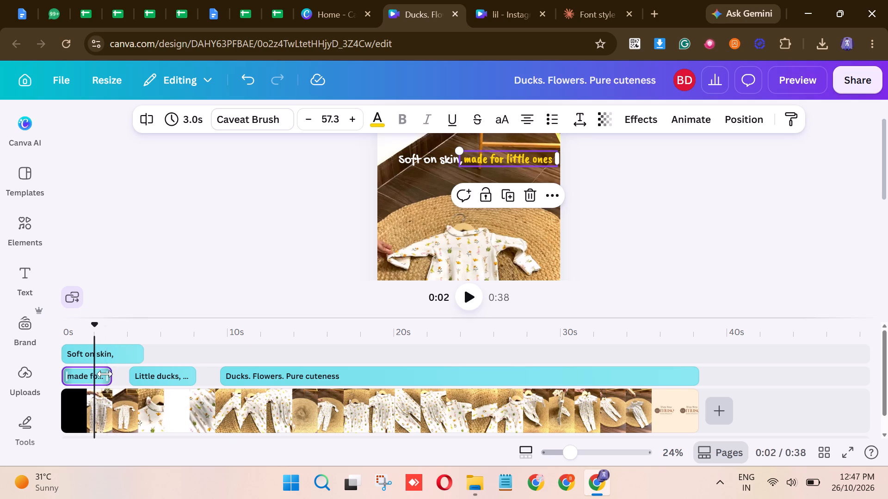
{"action": "left_click_drag", "start_coordinate": [105, 374], "coordinate": [137, 376]}
Move the "Little ducks, big cuteness" clip along the timeline to start at about 6 s, in the same row as "made for little ones".
{"action": "left_click", "coordinate": [161, 372]}
{"action": "left_click_drag", "start_coordinate": [161, 372], "coordinate": [175, 380]}
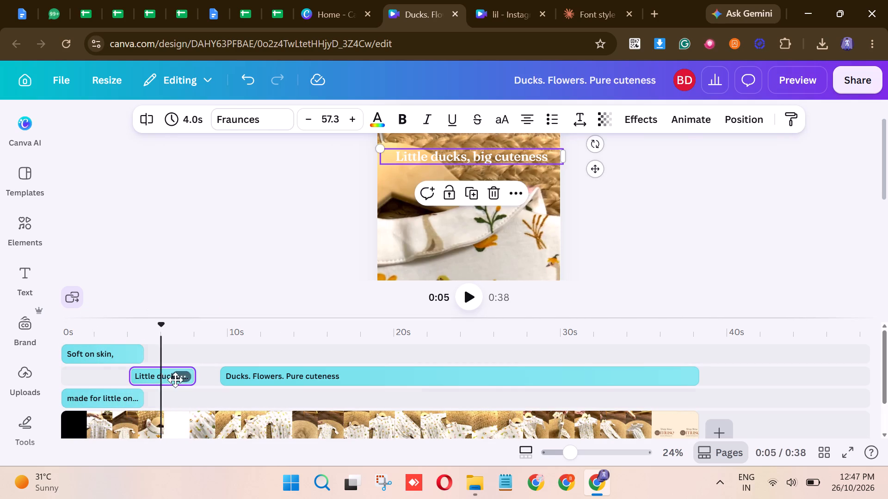
{"action": "left_click_drag", "start_coordinate": [175, 380], "coordinate": [195, 396]}
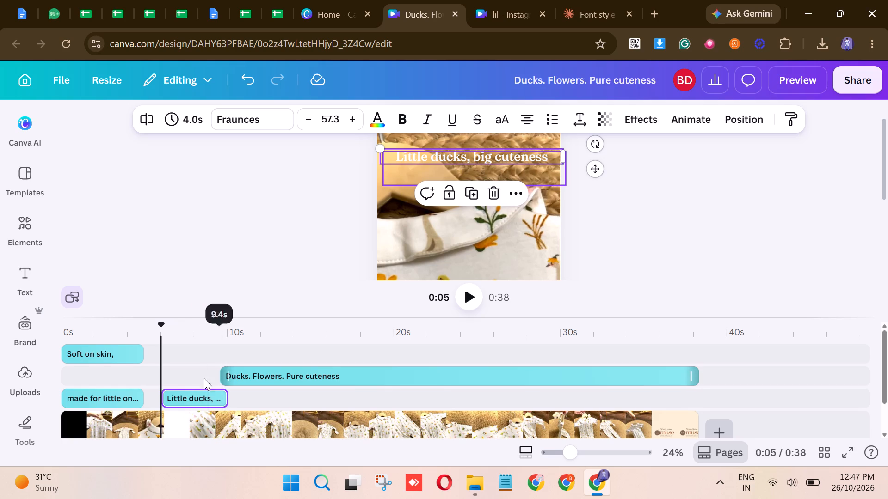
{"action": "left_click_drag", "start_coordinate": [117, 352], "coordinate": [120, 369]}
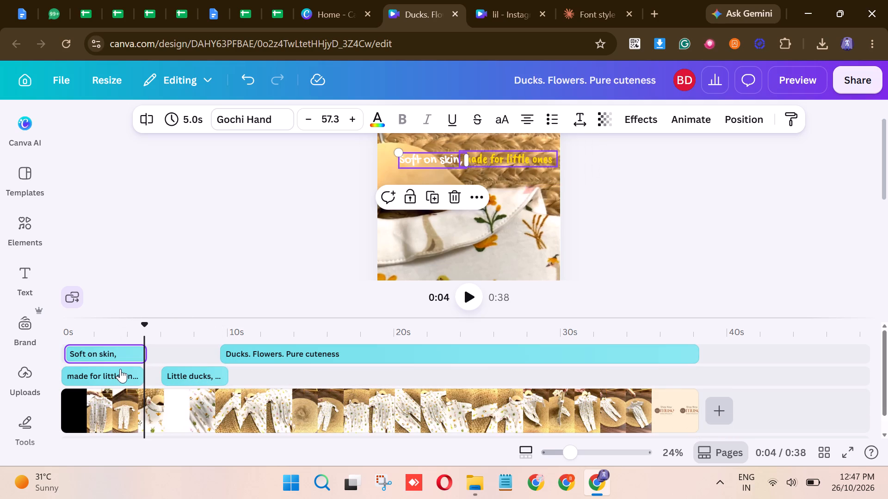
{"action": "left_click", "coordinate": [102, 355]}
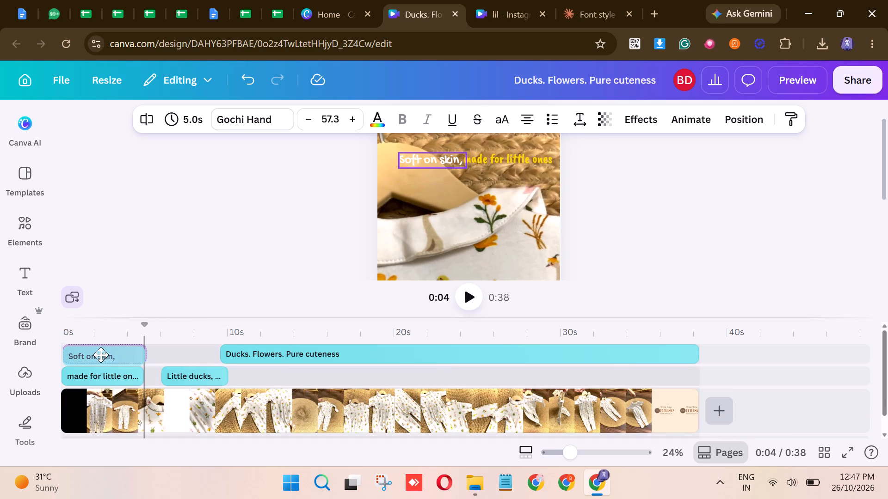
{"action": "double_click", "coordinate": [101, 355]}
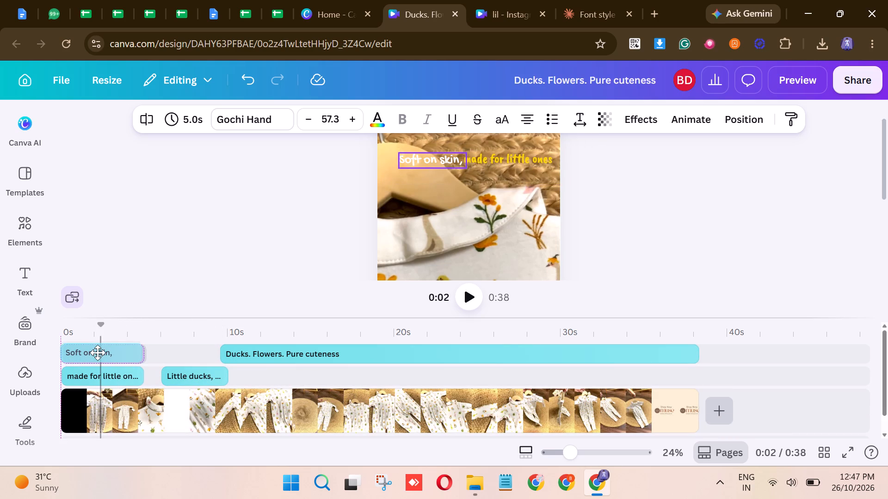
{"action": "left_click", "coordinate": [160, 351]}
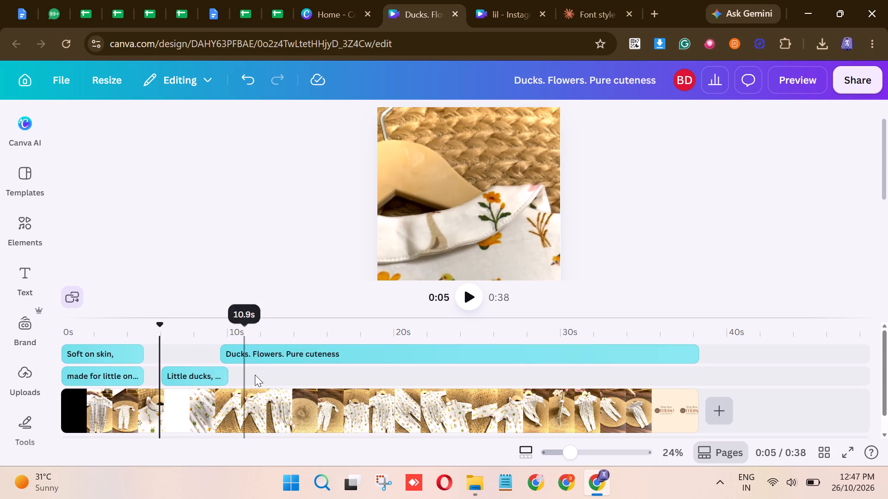
Shorten the "Ducks. Flowers. Pure cuteness" clip to 26.0 s by trimming its end.
{"action": "left_click", "coordinate": [333, 354]}
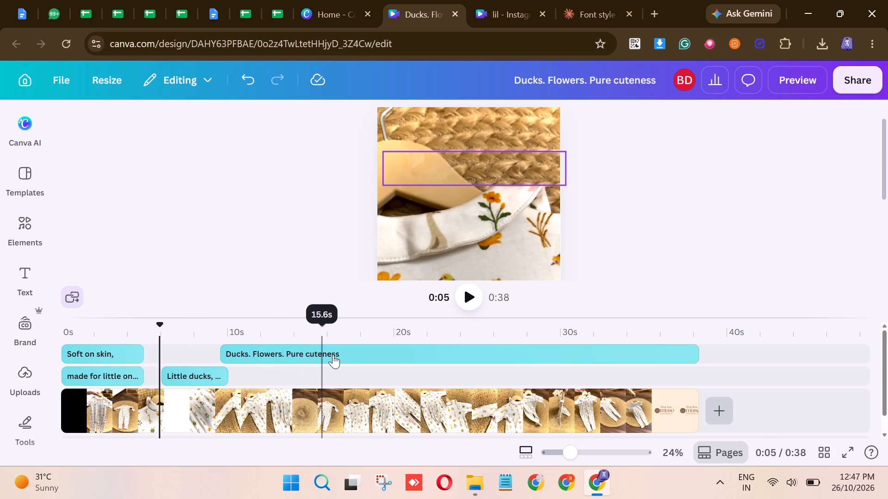
{"action": "left_click_drag", "start_coordinate": [697, 355], "coordinate": [660, 357]}
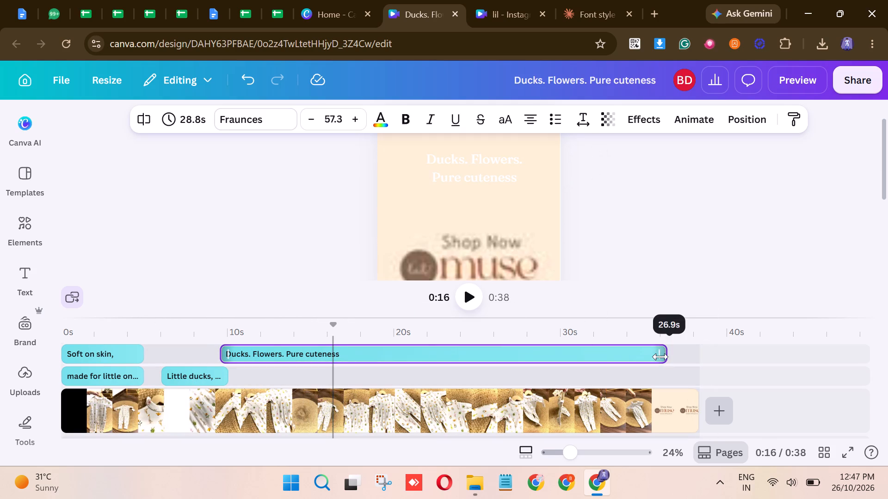
{"action": "left_click_drag", "start_coordinate": [660, 357], "coordinate": [651, 356]}
Move the "Ducks. Flowers. Pure cuteness" clip into the row of "Little ducks, big cuteness", ending at the end of the video.
{"action": "left_click_drag", "start_coordinate": [364, 353], "coordinate": [380, 353]}
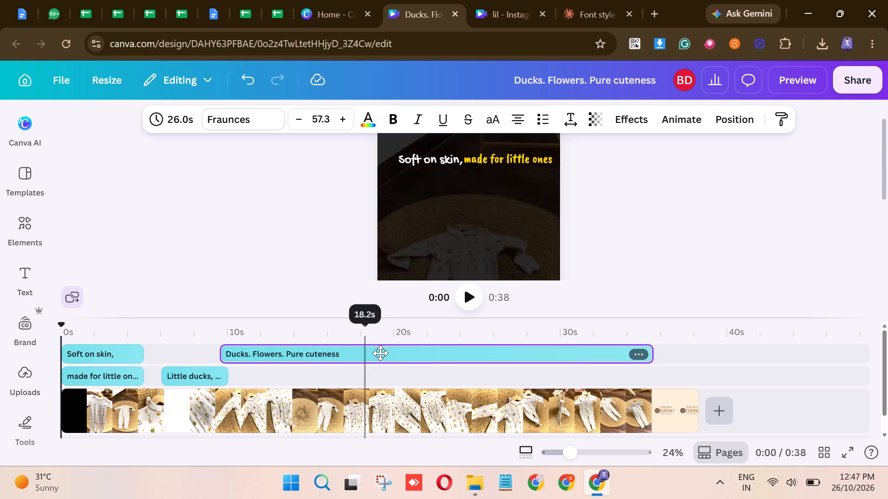
{"action": "left_click_drag", "start_coordinate": [380, 353], "coordinate": [404, 369]}
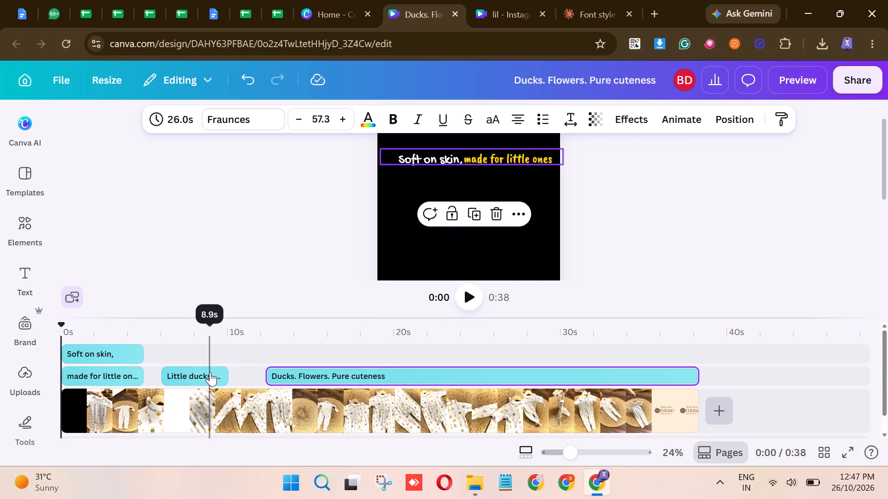
Cut "Little ducks," out of the "Little ducks, big cuteness" caption and paste it as a separate text.
{"action": "left_click", "coordinate": [210, 372]}
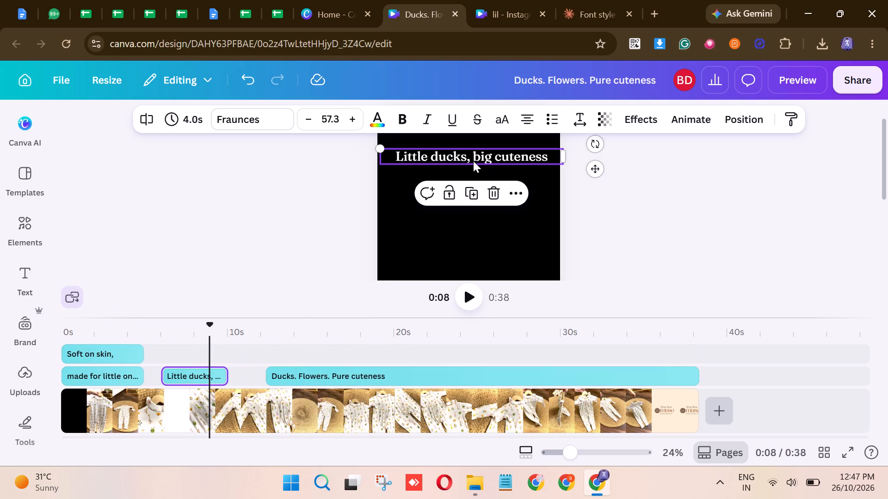
{"action": "left_click", "coordinate": [468, 157]}
{"action": "double_click", "coordinate": [466, 156]}
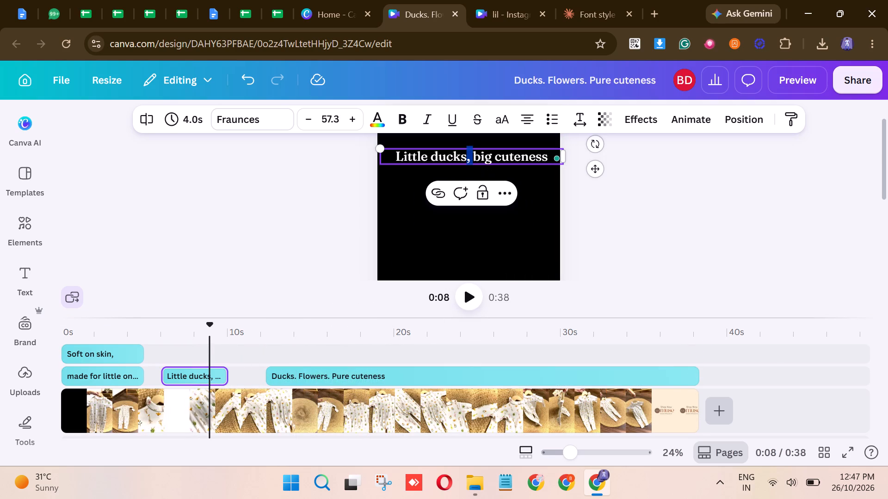
{"action": "left_click", "coordinate": [460, 159]}
{"action": "double_click", "coordinate": [444, 158]}
{"action": "left_click", "coordinate": [454, 156]}
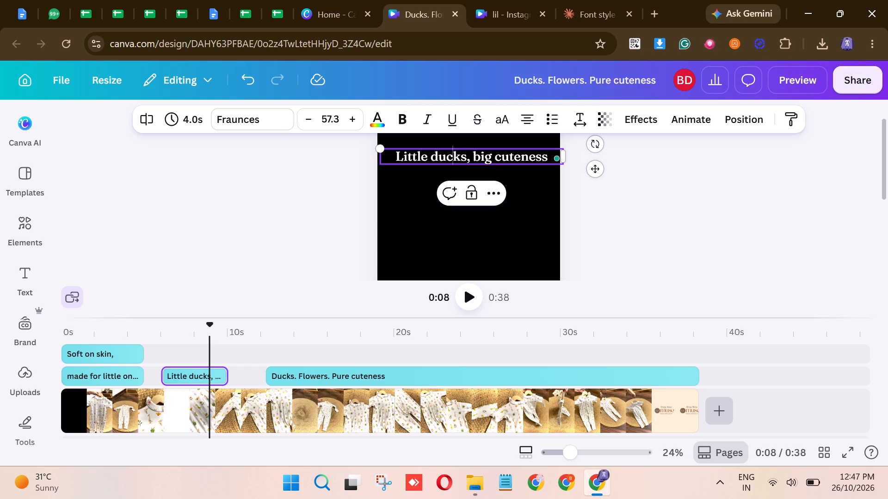
{"action": "left_click_drag", "start_coordinate": [470, 157], "coordinate": [397, 150]}
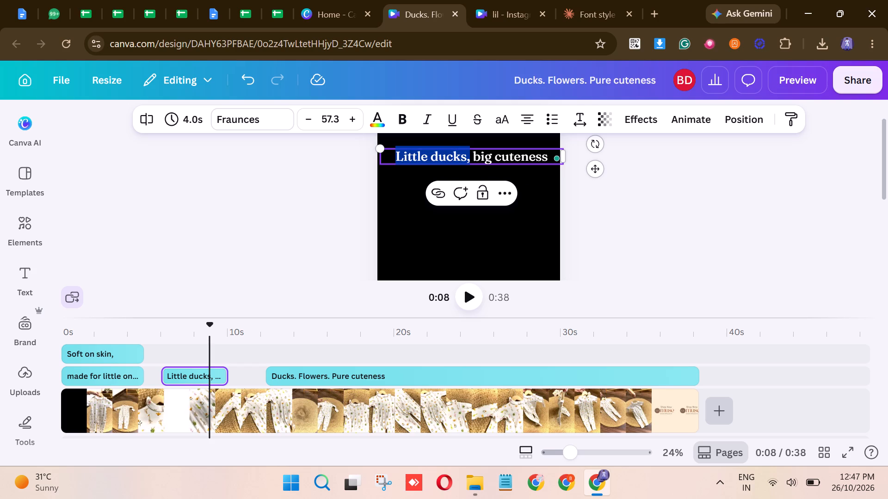
{"action": "key", "text": "ctrl+x"}
{"action": "left_click", "coordinate": [429, 193]}
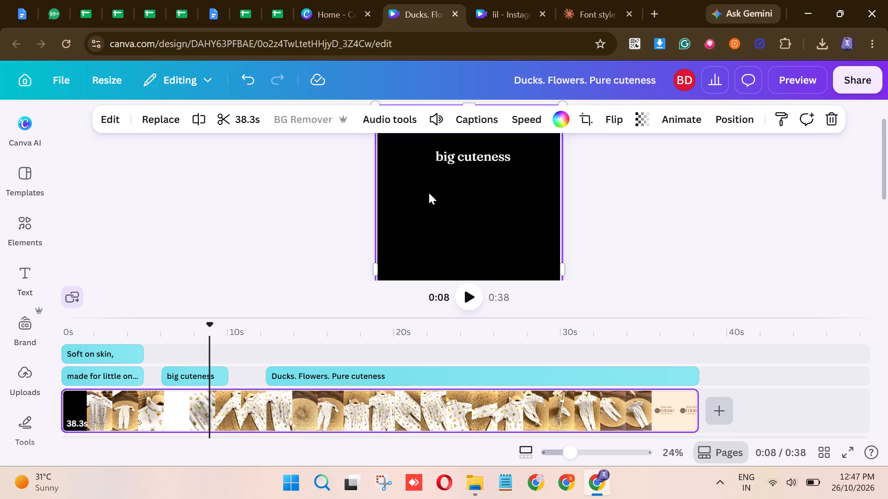
{"action": "key", "text": "ctrl+v"}
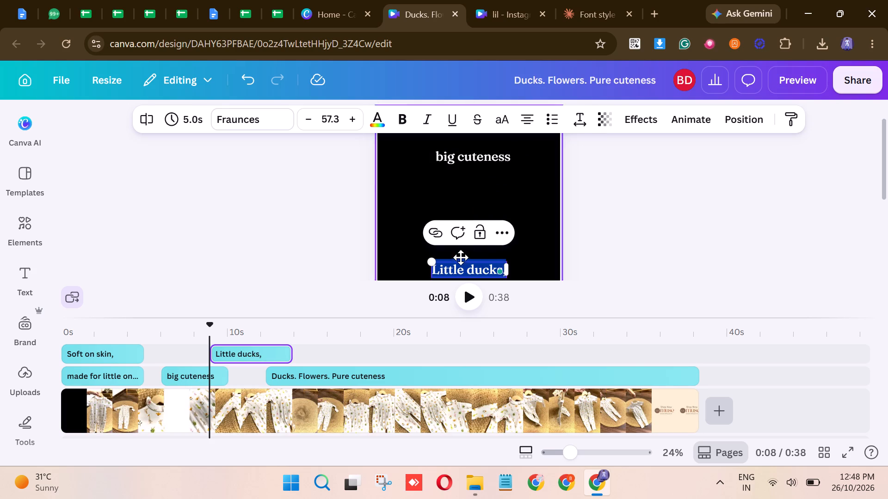
Set the font of the separate "Little ducks," text to Gochi Hand.
{"action": "left_click", "coordinate": [268, 120]}
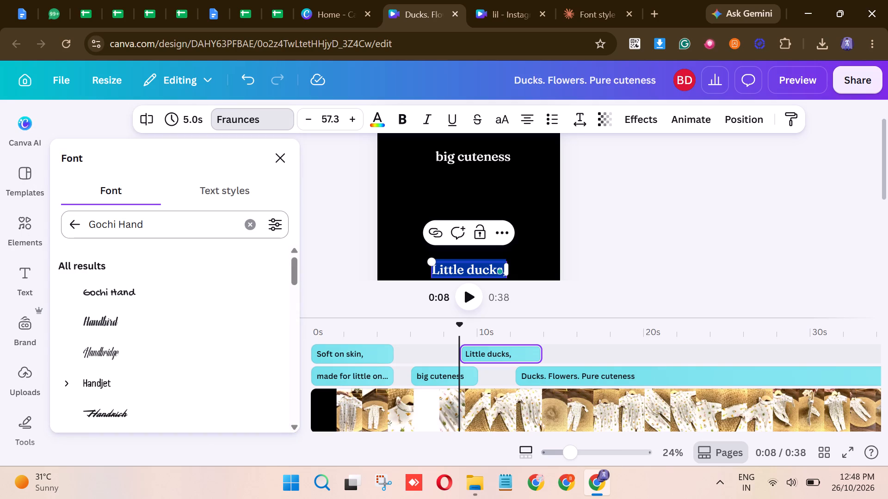
{"action": "left_click", "coordinate": [247, 228]}
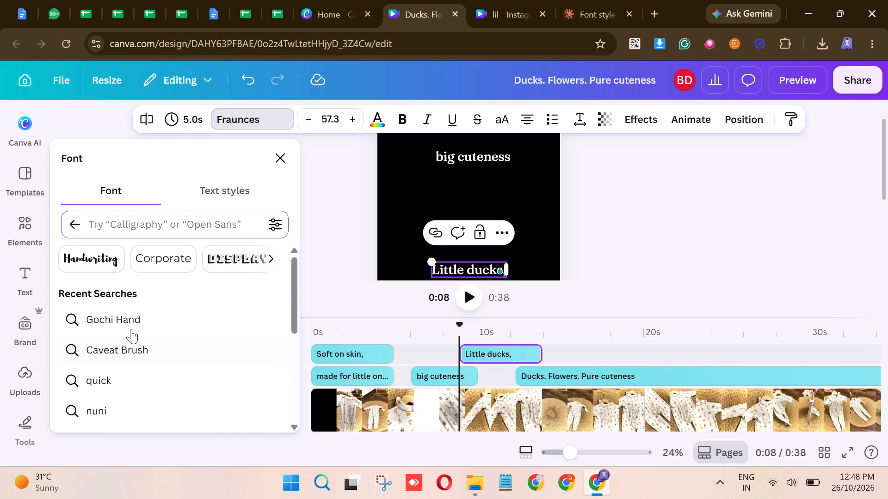
{"action": "left_click", "coordinate": [132, 322]}
{"action": "left_click", "coordinate": [133, 294]}
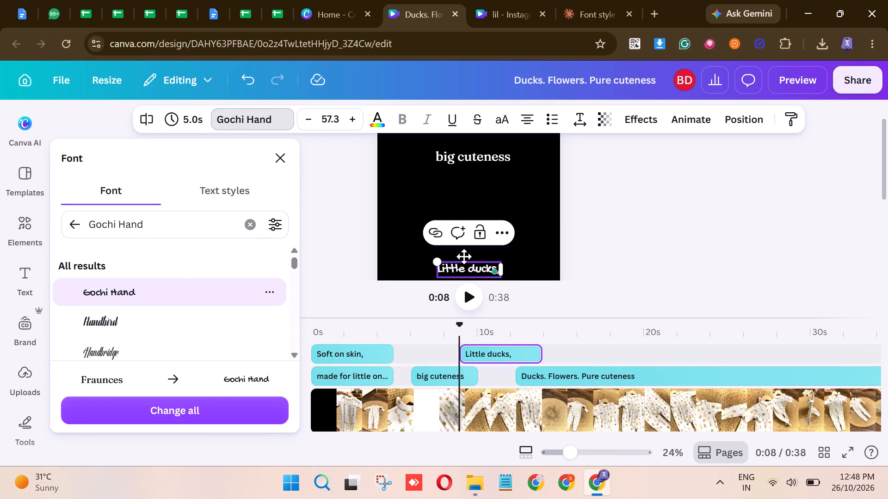
Set the font of the "big cuteness" text to Caveat Brush.
{"action": "left_click", "coordinate": [480, 150]}
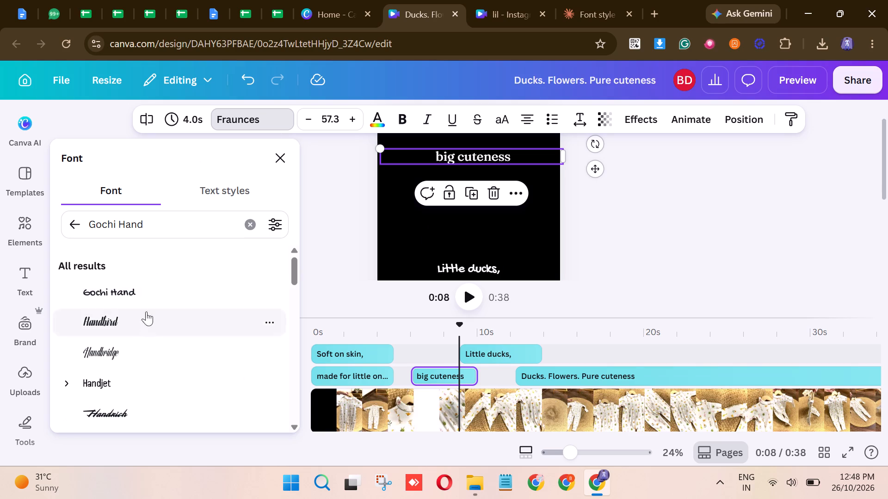
{"action": "left_click", "coordinate": [246, 224]}
{"action": "left_click", "coordinate": [137, 344]}
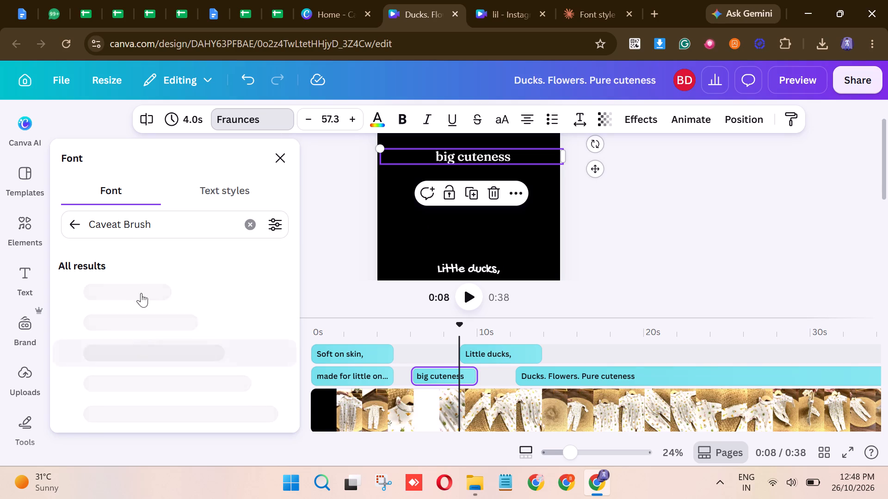
{"action": "left_click", "coordinate": [127, 289]}
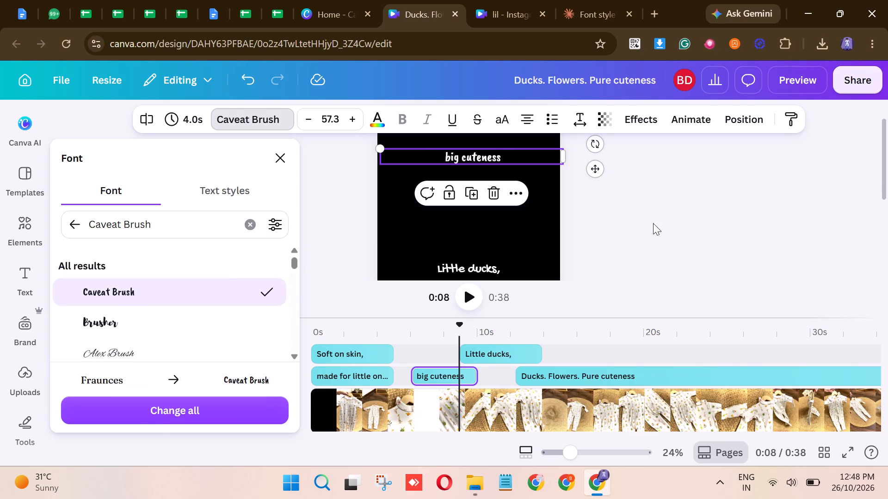
{"action": "left_click", "coordinate": [697, 220]}
Narrow the "big cuteness" text box to fit its words and place it in the right half of the frame near the top.
{"action": "left_click", "coordinate": [567, 158]}
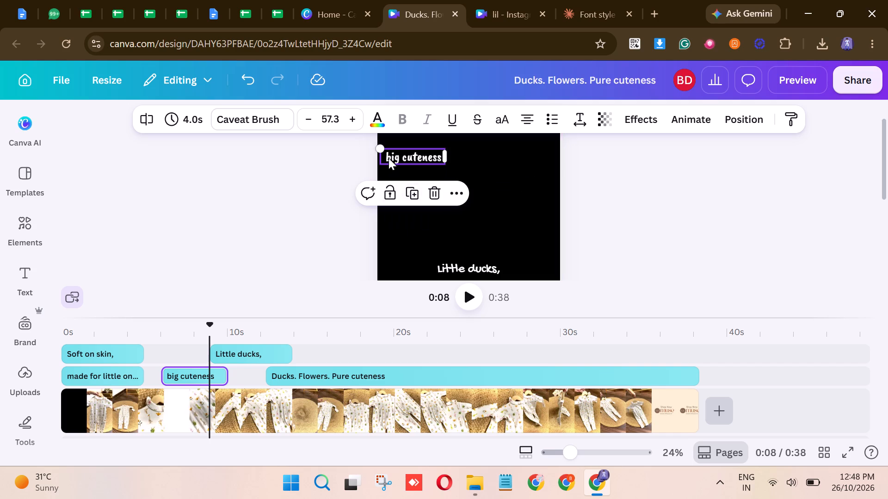
{"action": "left_click_drag", "start_coordinate": [415, 156], "coordinate": [486, 159]}
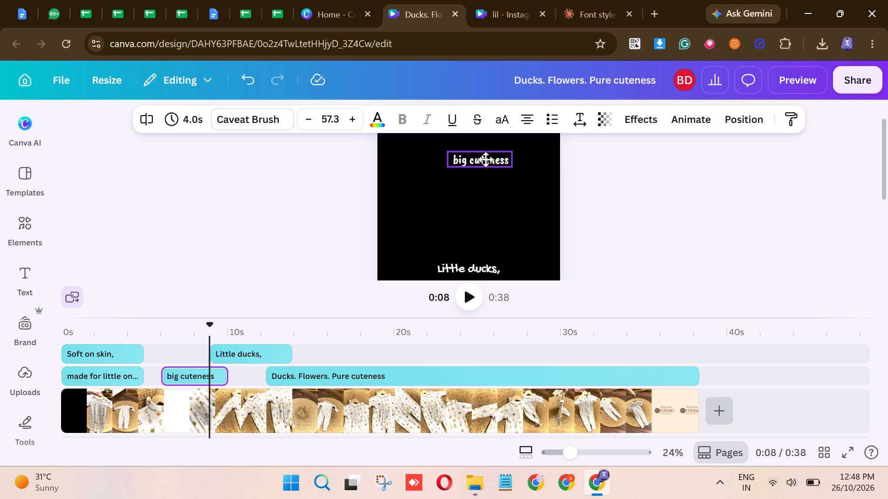
{"action": "left_click_drag", "start_coordinate": [486, 159], "coordinate": [498, 156]}
Move the "Little ducks," text up onto the same line, just before "big cuteness".
{"action": "left_click_drag", "start_coordinate": [475, 266], "coordinate": [465, 249]}
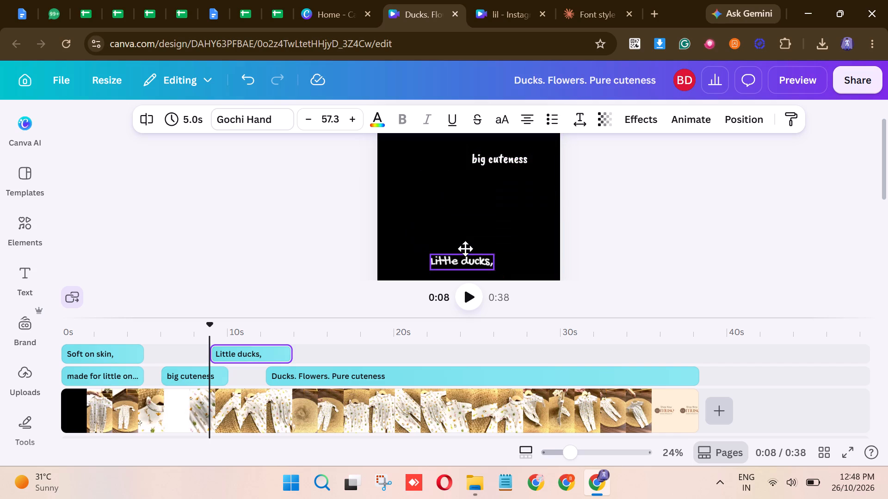
{"action": "left_click_drag", "start_coordinate": [465, 249], "coordinate": [445, 158]}
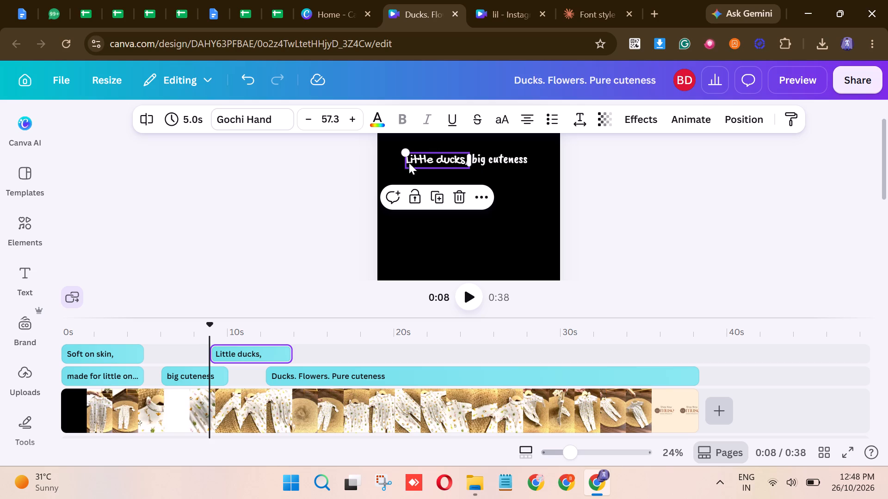
Move the "Little ducks," clip earlier on the timeline so it starts together with the "big cuteness" clip.
{"action": "left_click", "coordinate": [654, 187]}
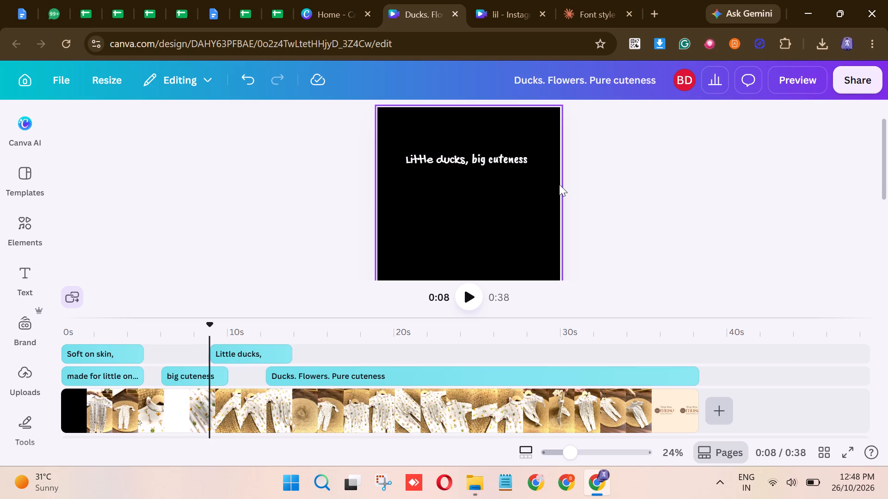
{"action": "left_click_drag", "start_coordinate": [209, 325], "coordinate": [163, 318]}
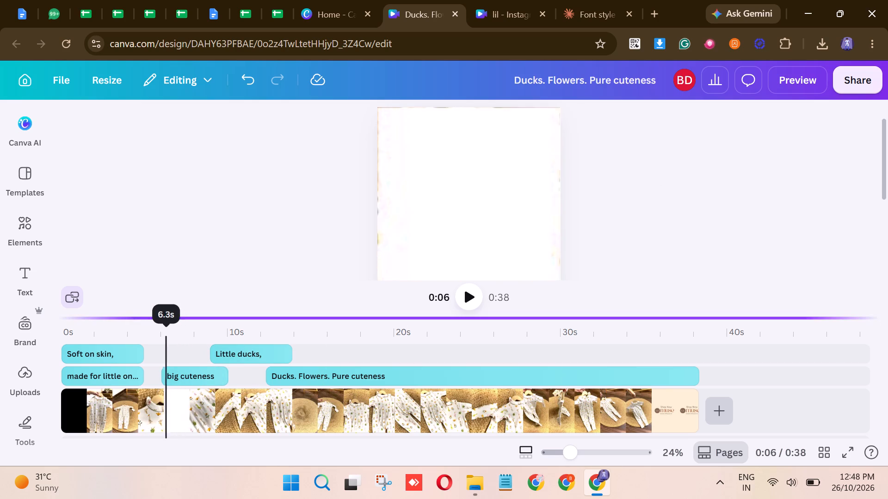
{"action": "left_click_drag", "start_coordinate": [163, 318], "coordinate": [157, 318]}
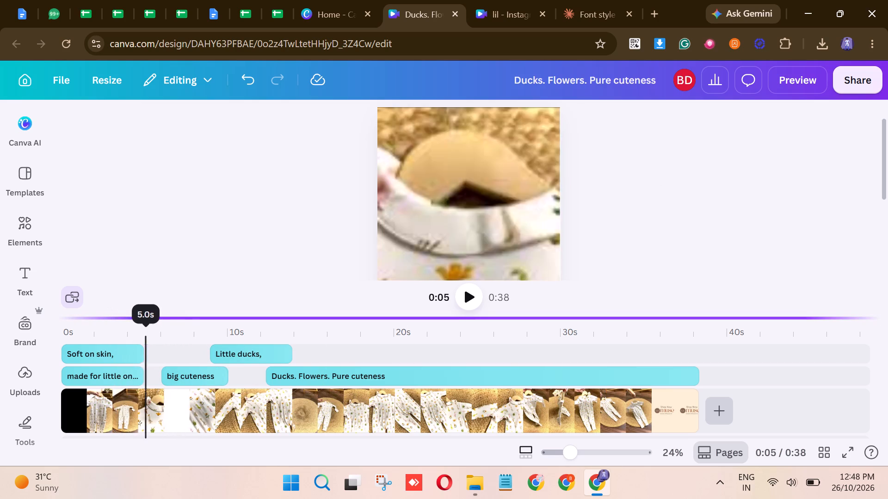
{"action": "left_click_drag", "start_coordinate": [157, 318], "coordinate": [212, 321]}
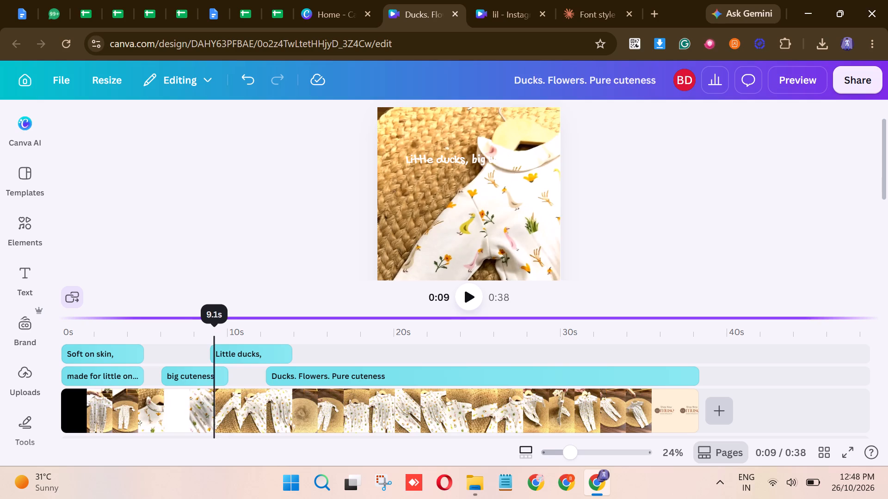
{"action": "left_click_drag", "start_coordinate": [212, 321], "coordinate": [183, 327]}
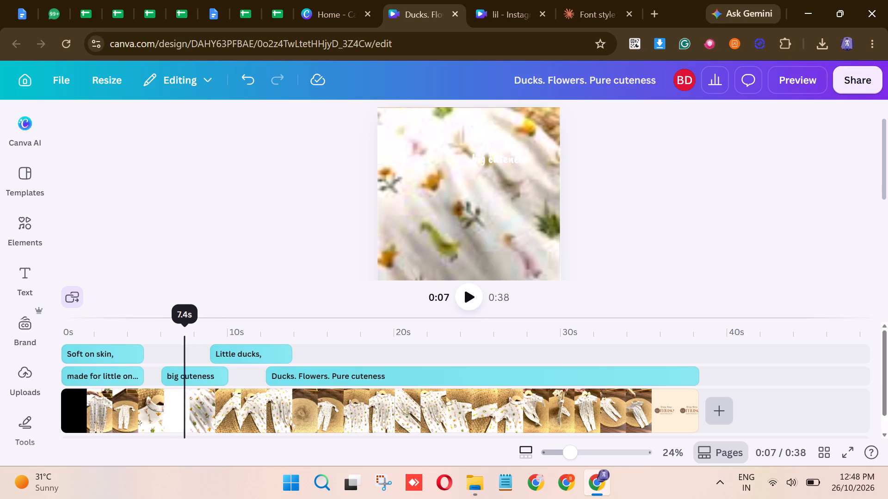
{"action": "left_click_drag", "start_coordinate": [183, 327], "coordinate": [241, 329]}
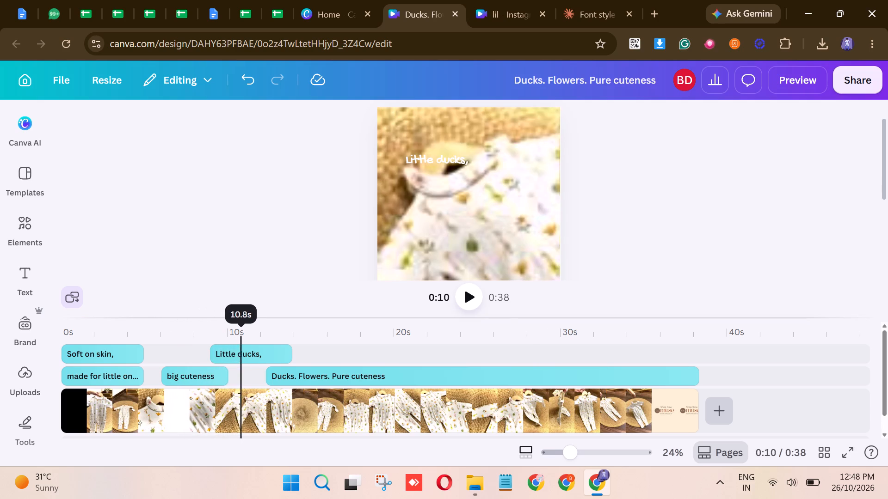
{"action": "left_click_drag", "start_coordinate": [241, 329], "coordinate": [190, 336]}
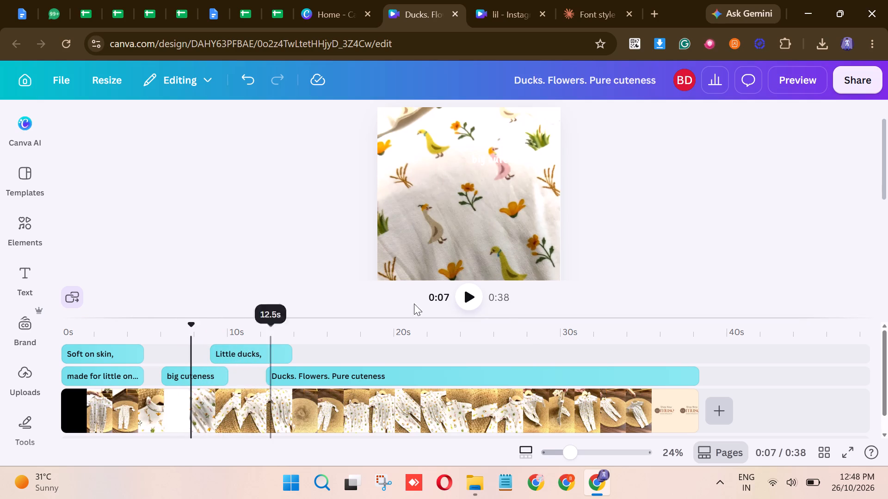
{"action": "left_click", "coordinate": [476, 157]}
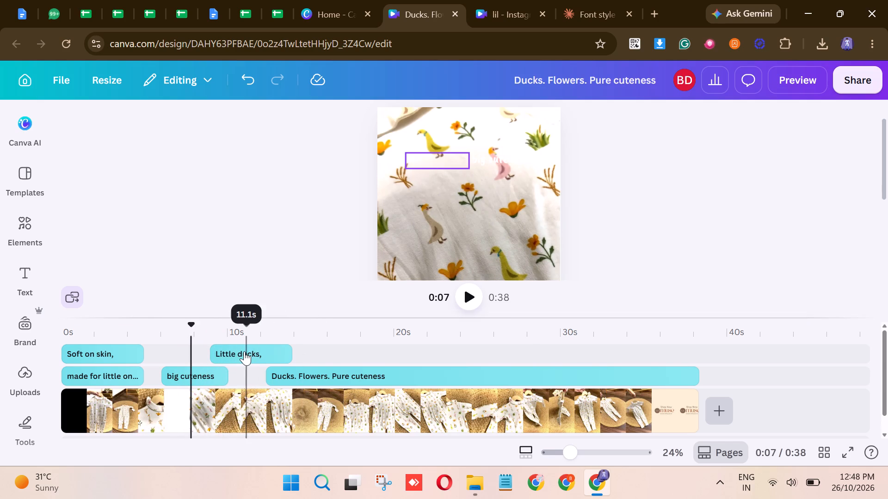
{"action": "left_click_drag", "start_coordinate": [244, 351], "coordinate": [197, 346]}
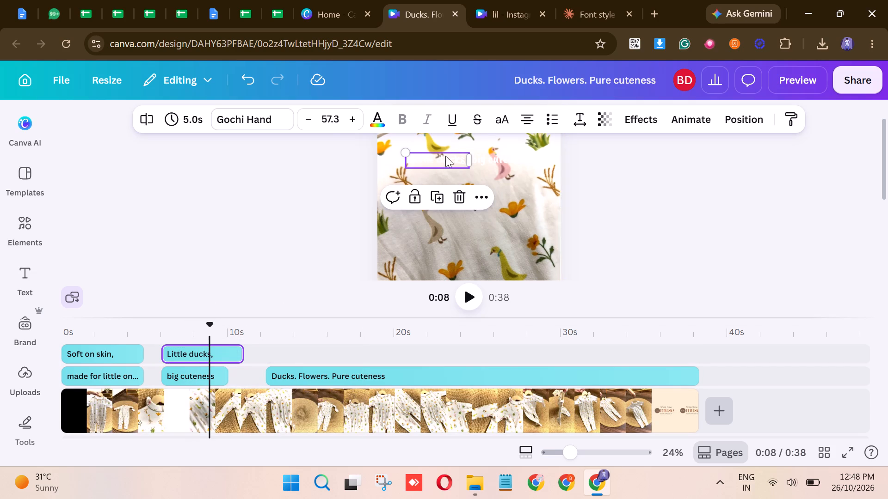
Open the text colour choices for the "big cuteness" caption.
{"action": "left_click", "coordinate": [485, 163]}
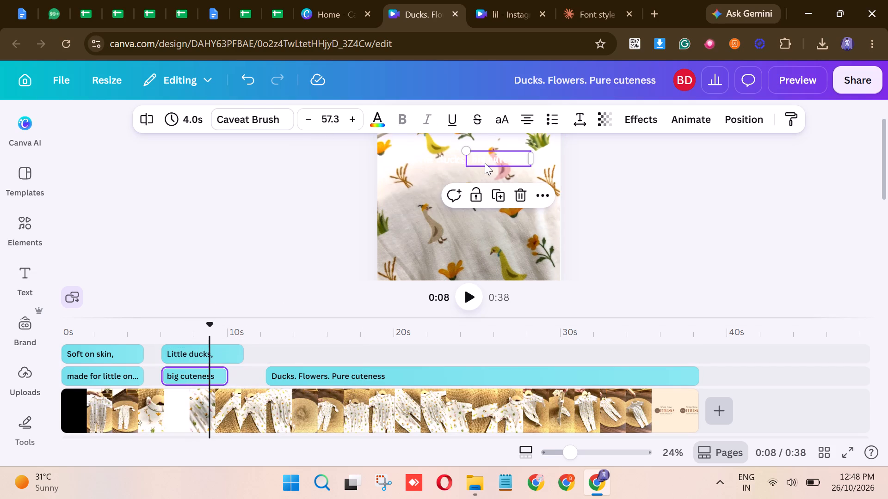
{"action": "left_click", "coordinate": [369, 115]}
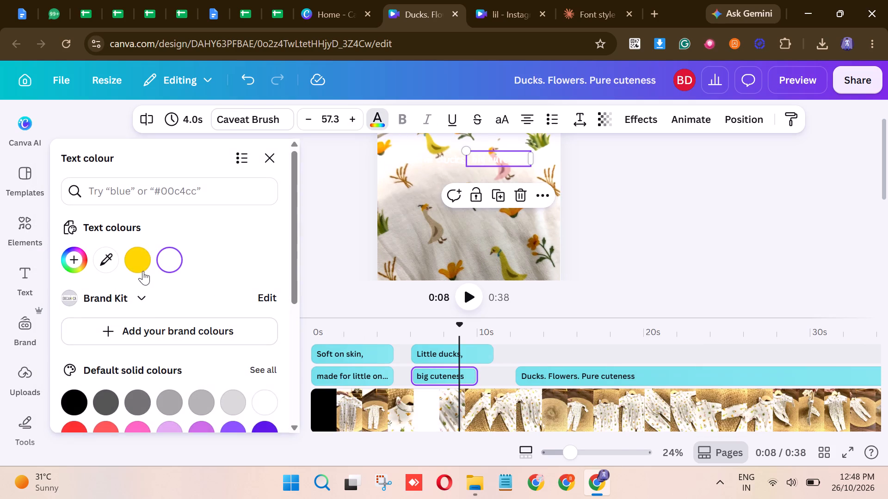
Colour the "big cuteness" caption yellow, using the yellow already used in the design.
{"action": "left_click", "coordinate": [146, 267]}
{"action": "left_click", "coordinate": [641, 200]}
Change the text colour of the "Little ducks," caption to black.
{"action": "left_click", "coordinate": [435, 158]}
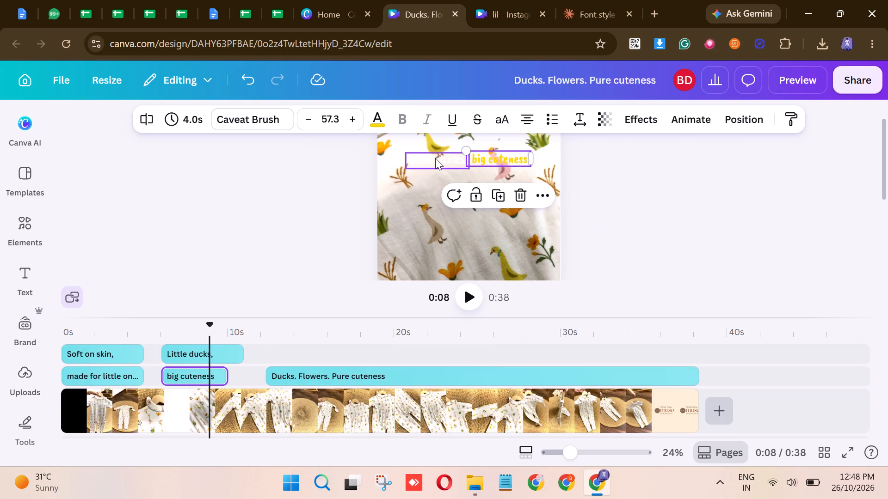
{"action": "left_click", "coordinate": [374, 119]}
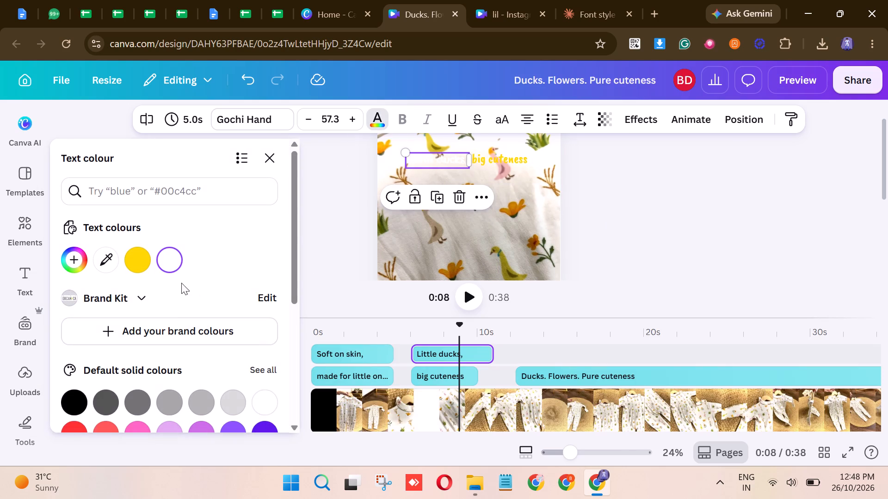
{"action": "left_click", "coordinate": [78, 405]}
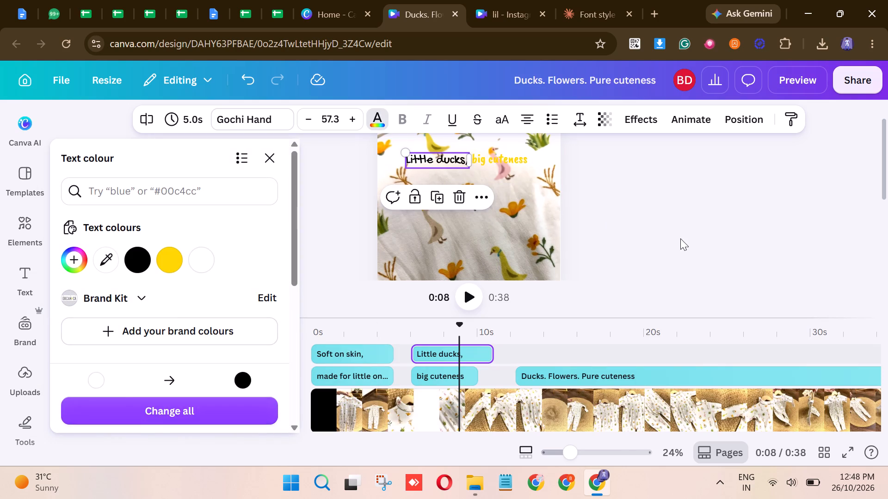
{"action": "left_click", "coordinate": [680, 238]}
Nudge the "big cuteness" text slightly down and left so it lines up with "Little ducks," on the same line.
{"action": "left_click", "coordinate": [509, 159]}
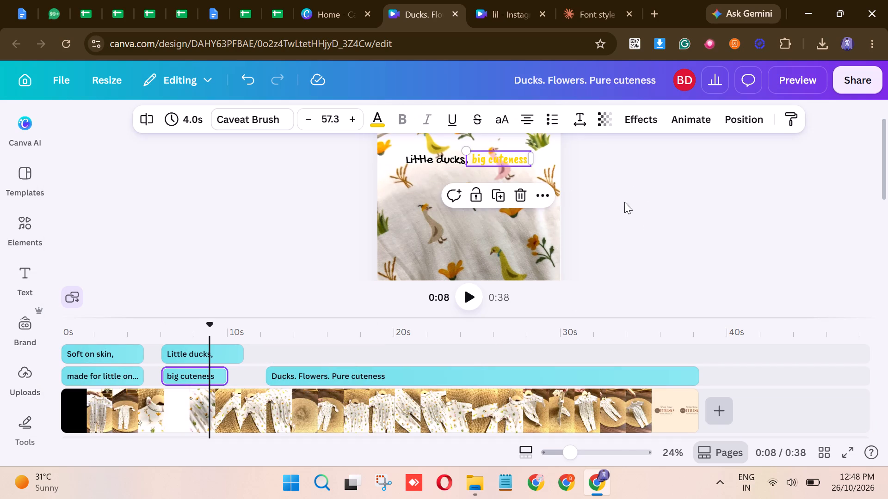
{"action": "left_click", "coordinate": [638, 202]}
{"action": "left_click", "coordinate": [510, 158]}
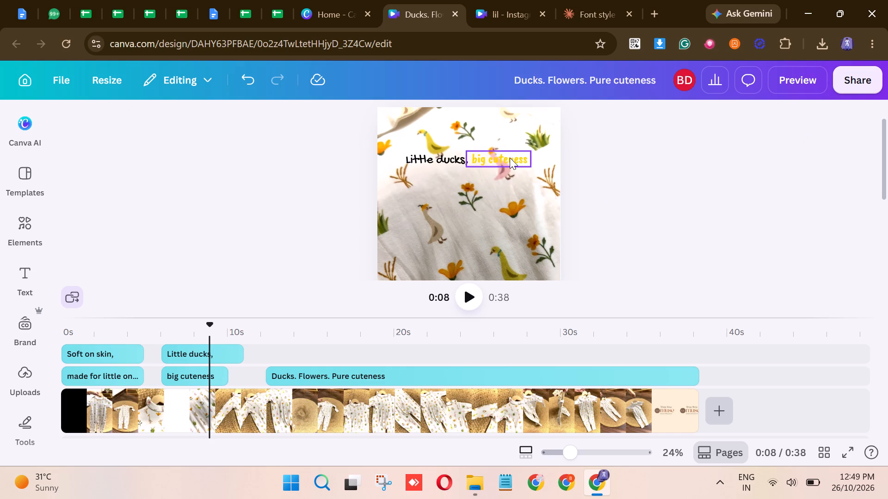
{"action": "key", "text": "Down"}
{"action": "key", "text": "Down"}
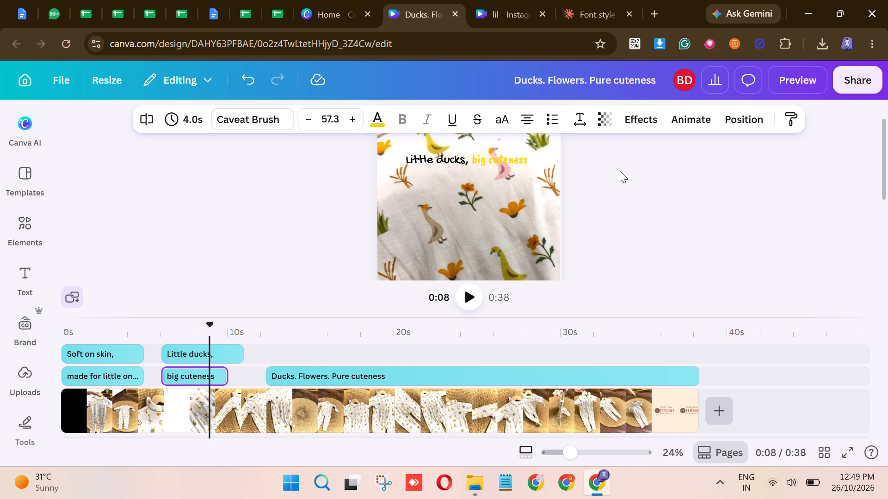
{"action": "key", "text": "Up"}
{"action": "key", "text": "Left"}
{"action": "key", "text": "Down"}
{"action": "key", "text": "Down"}
{"action": "key", "text": "Down"}
{"action": "key", "text": "Up"}
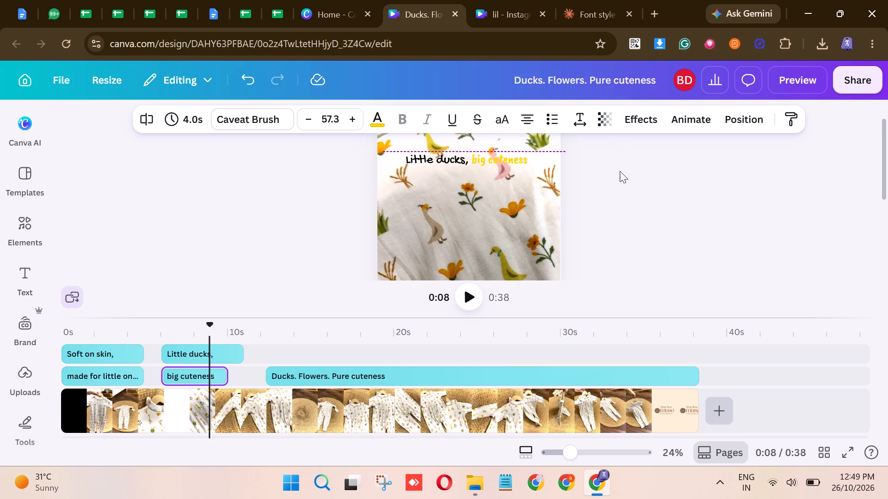
{"action": "left_click", "coordinate": [620, 171]}
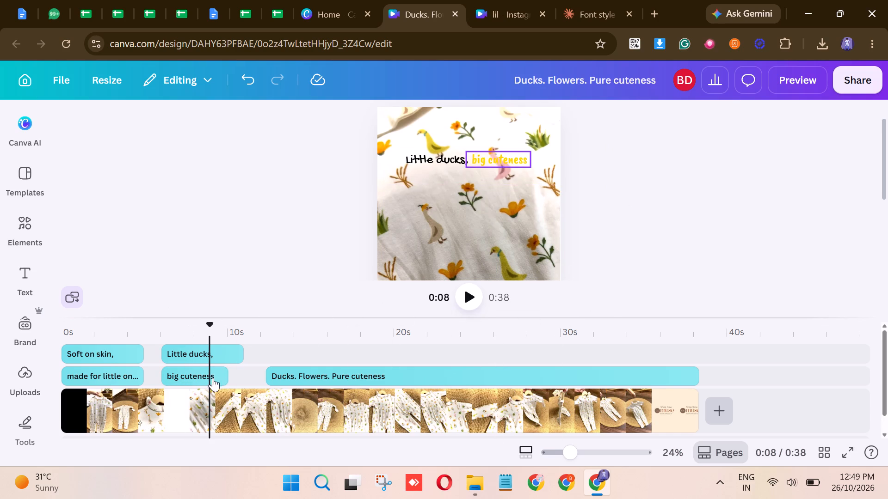
Extend the "big cuteness" clip on the timeline to 5.0 s so it ends together with the "Little ducks," clip.
{"action": "left_click_drag", "start_coordinate": [223, 372], "coordinate": [238, 373]}
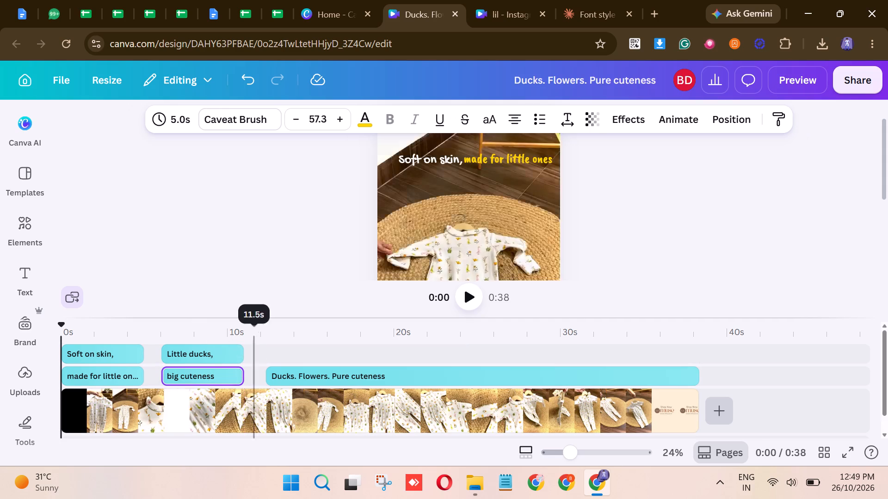
Play the video from the start to check the timing and look of the captions.
{"action": "left_click", "coordinate": [461, 292]}
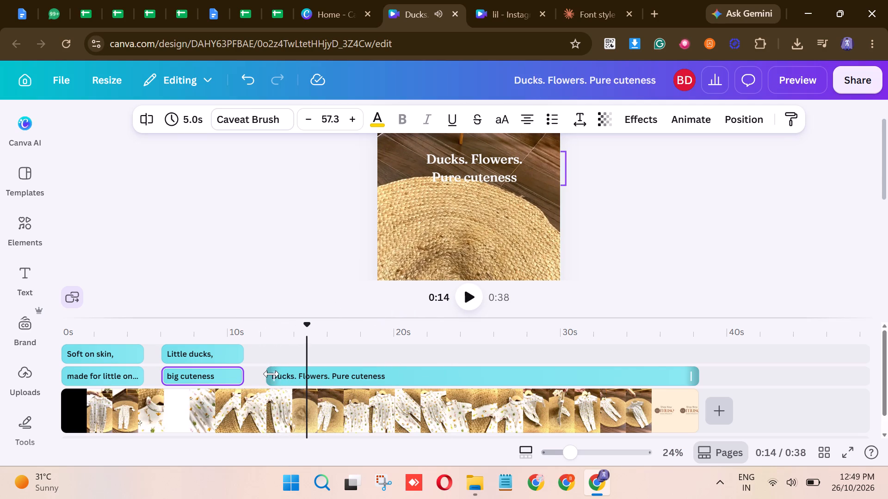
Trim the start of the "Ducks. Flowers. Pure cuteness" clip so that it lasts 23.5 s.
{"action": "left_click_drag", "start_coordinate": [271, 374], "coordinate": [312, 381]}
Extend the "Little ducks," clip to about 8.3 s and lengthen the "big cuteness" clip to the same end point.
{"action": "left_click_drag", "start_coordinate": [239, 345], "coordinate": [294, 353]}
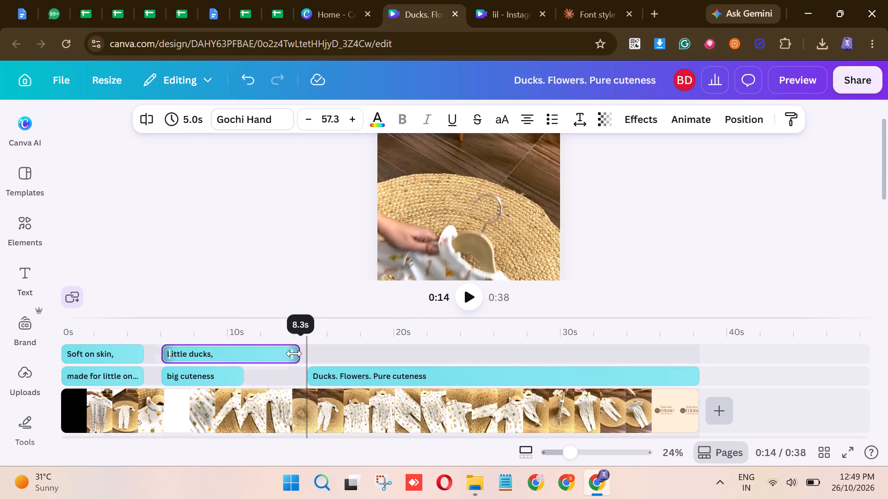
{"action": "left_click_drag", "start_coordinate": [235, 379], "coordinate": [291, 379]}
{"action": "left_click_drag", "start_coordinate": [307, 327], "coordinate": [272, 325]}
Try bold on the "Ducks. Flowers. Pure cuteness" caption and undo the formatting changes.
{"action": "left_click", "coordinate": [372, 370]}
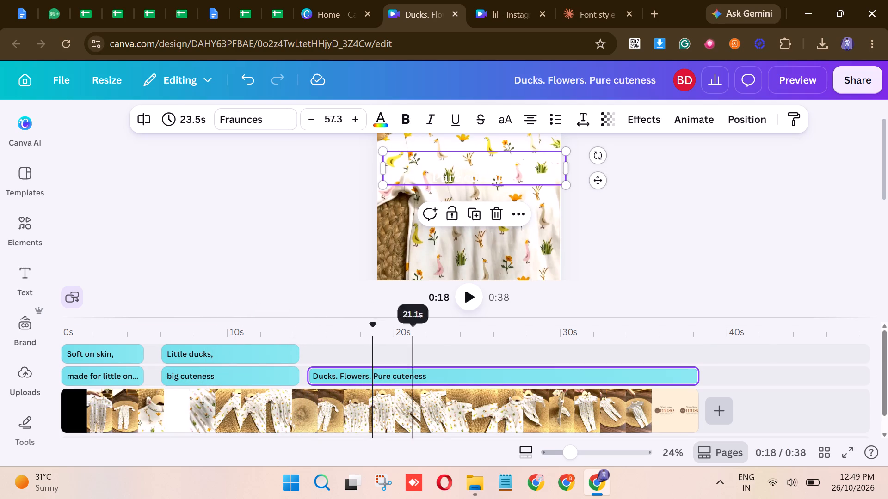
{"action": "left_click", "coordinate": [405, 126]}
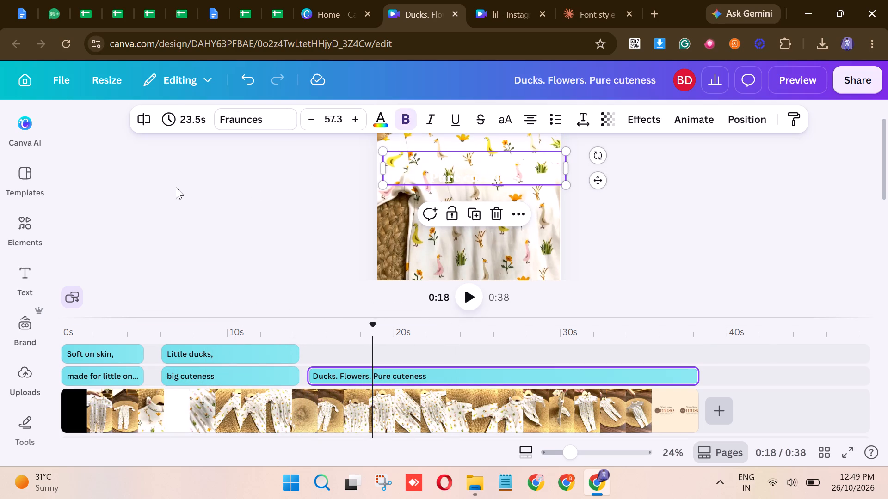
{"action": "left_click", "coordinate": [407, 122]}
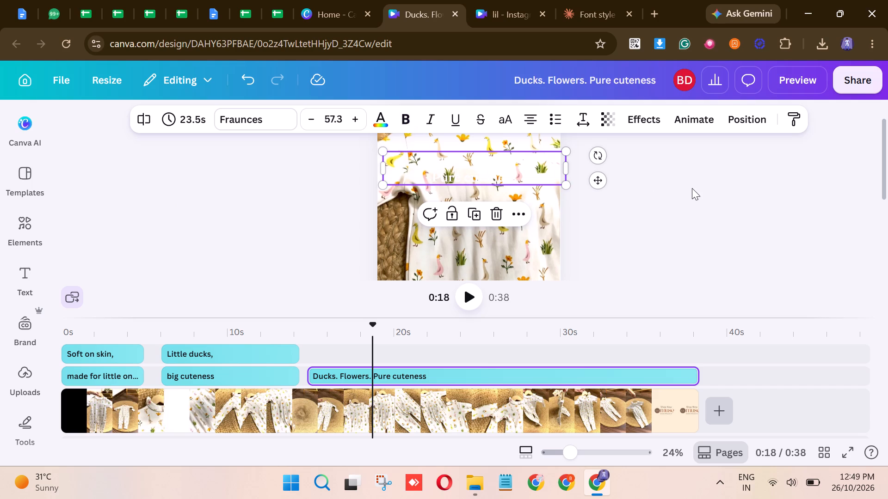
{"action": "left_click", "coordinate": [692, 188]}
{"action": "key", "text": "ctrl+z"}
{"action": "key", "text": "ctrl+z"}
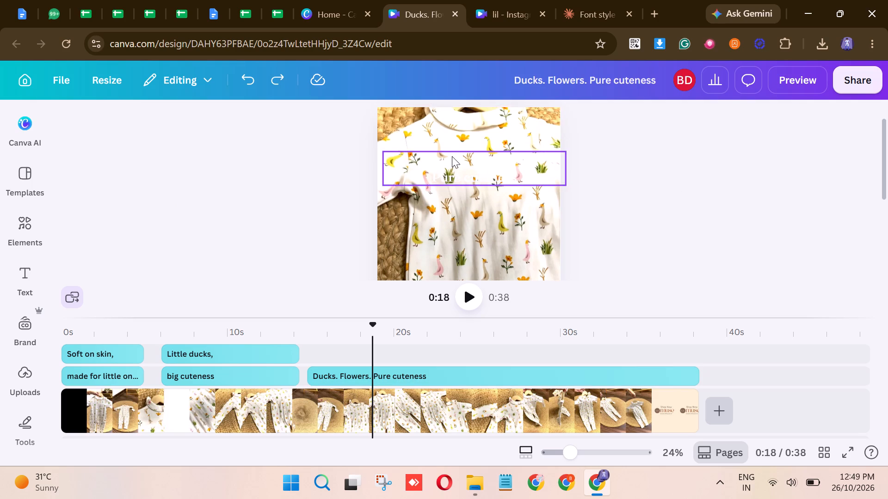
Set the text colour of the "Ducks. Flowers. Pure cuteness" caption to black.
{"action": "left_click", "coordinate": [451, 158]}
{"action": "left_click", "coordinate": [388, 116]}
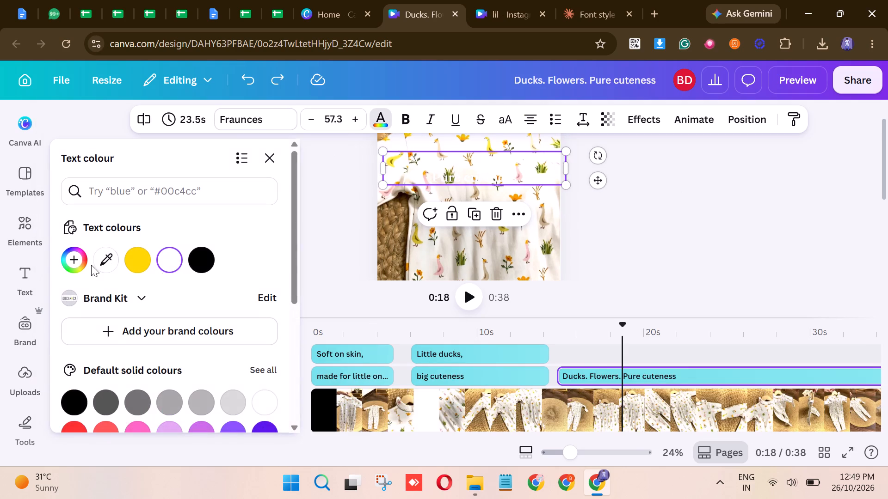
{"action": "left_click", "coordinate": [197, 256]}
{"action": "left_click", "coordinate": [778, 223]}
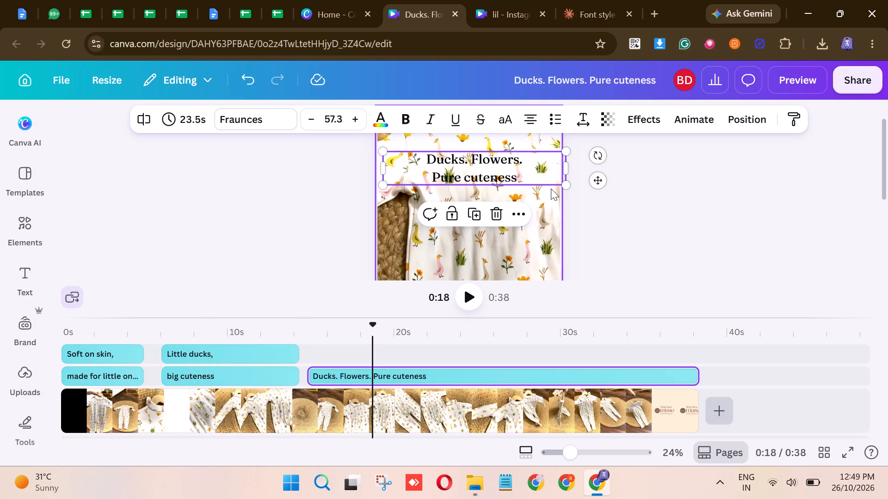
Replace the full stops after "Ducks" and "Flowers" with commas so the first line reads "Ducks, Flowers,".
{"action": "left_click", "coordinate": [527, 155]}
{"action": "left_click", "coordinate": [527, 162]}
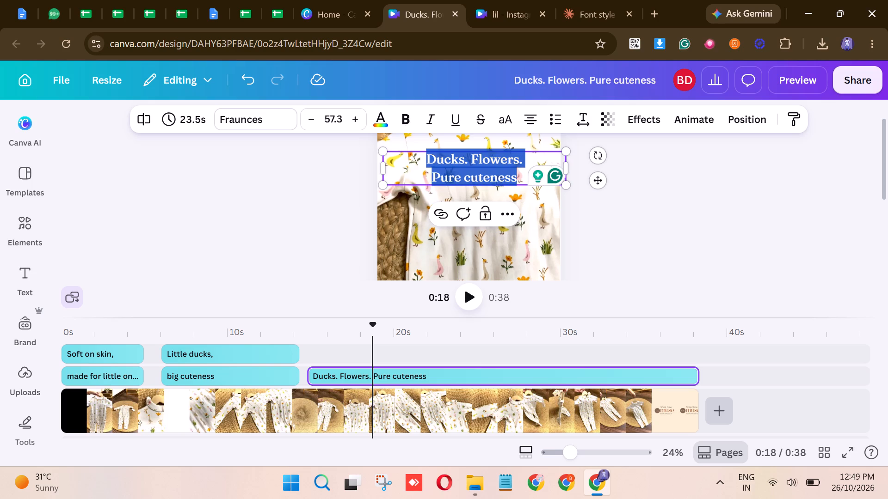
{"action": "left_click", "coordinate": [533, 159]}
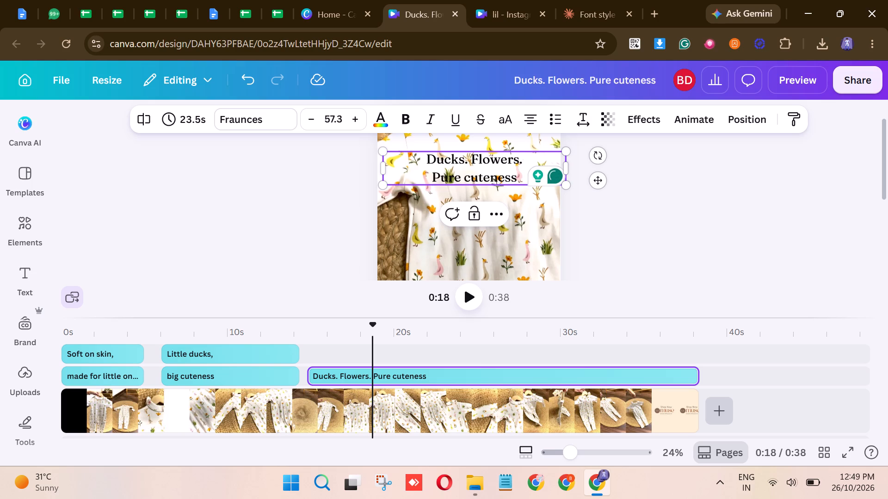
{"action": "key", "text": "BackSpace"}
{"action": "key", "text": "comma"}
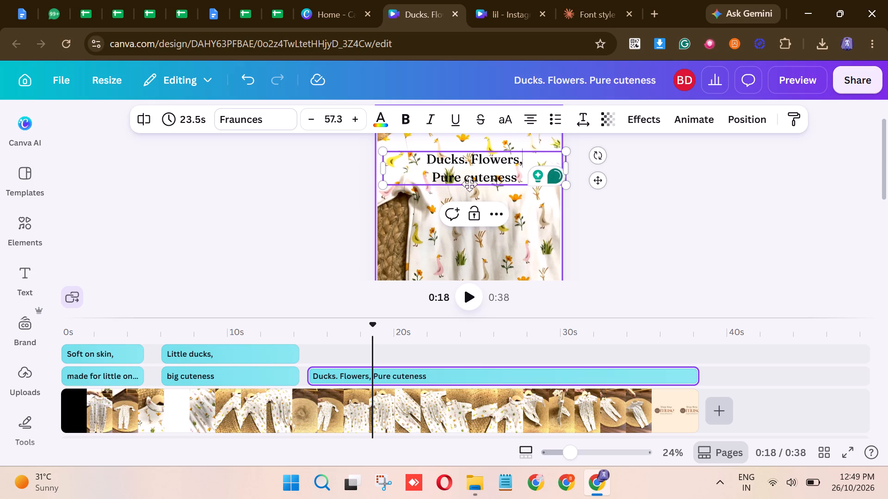
{"action": "left_click", "coordinate": [469, 162]}
{"action": "key", "text": "BackSpace"}
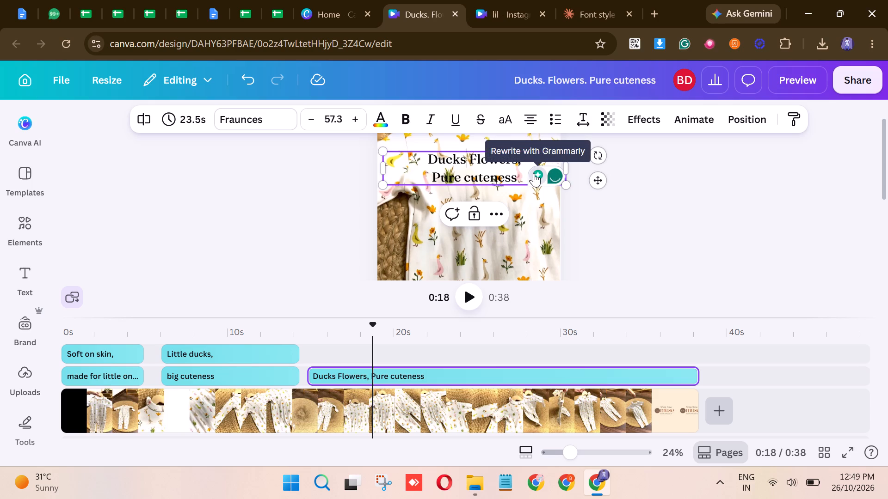
{"action": "key", "text": "comma"}
{"action": "left_click", "coordinate": [685, 179]}
Cut "Ducks, Flowers," out of the caption and paste it onto the frame as a separate text.
{"action": "left_click", "coordinate": [533, 178]}
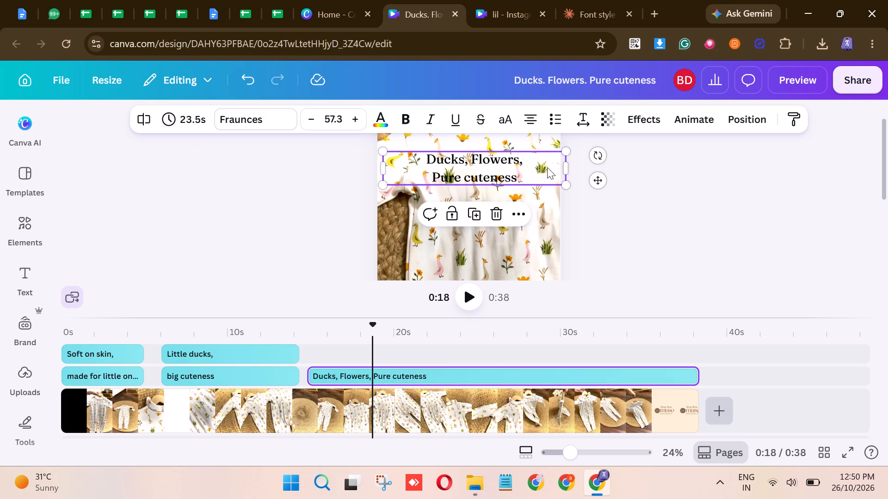
{"action": "left_click", "coordinate": [526, 161]}
{"action": "left_click_drag", "start_coordinate": [526, 161], "coordinate": [429, 164]}
{"action": "key", "text": "ctrl+x"}
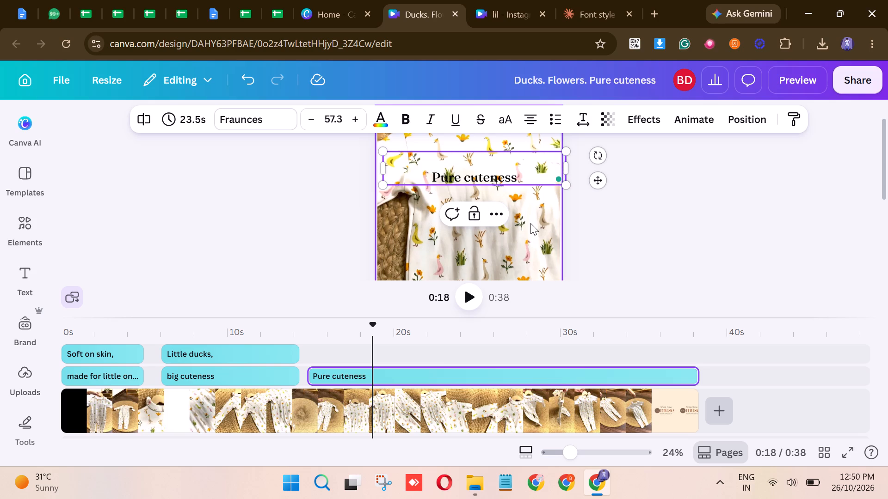
{"action": "left_click", "coordinate": [530, 223]}
{"action": "left_click", "coordinate": [484, 214]}
{"action": "key", "text": "ctrl+v"}
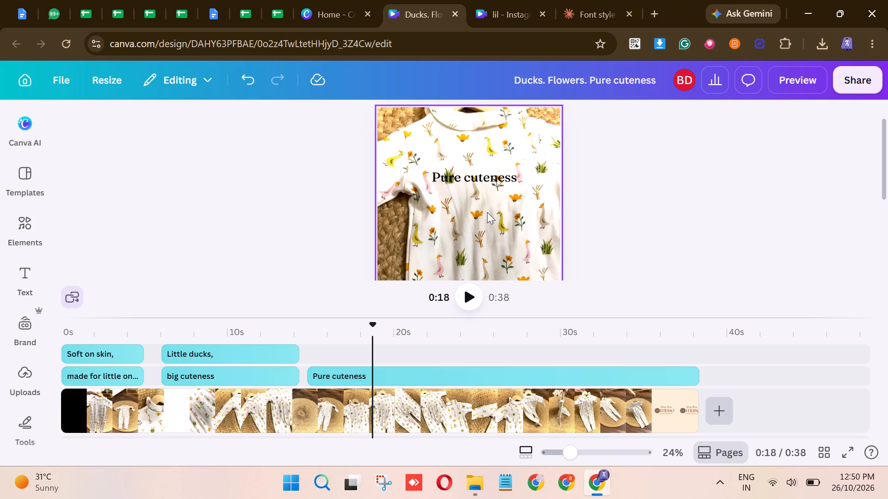
Delete the empty line above "Pure cuteness" and narrow its text box to fit the words.
{"action": "left_click", "coordinate": [491, 174]}
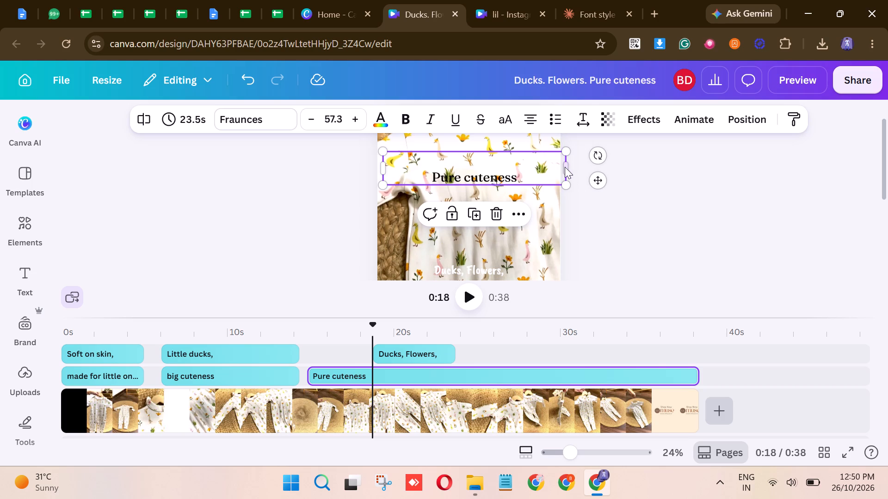
{"action": "left_click", "coordinate": [434, 161]}
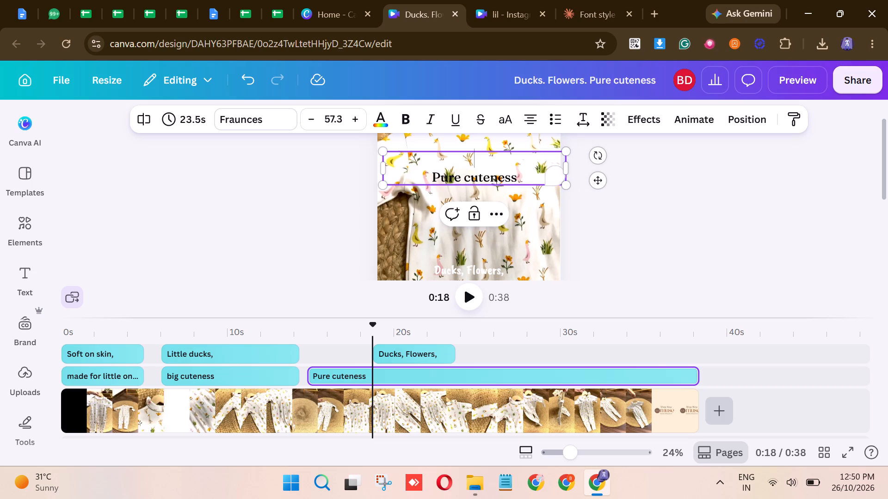
{"action": "left_click", "coordinate": [424, 175]}
{"action": "key", "text": "BackSpace"}
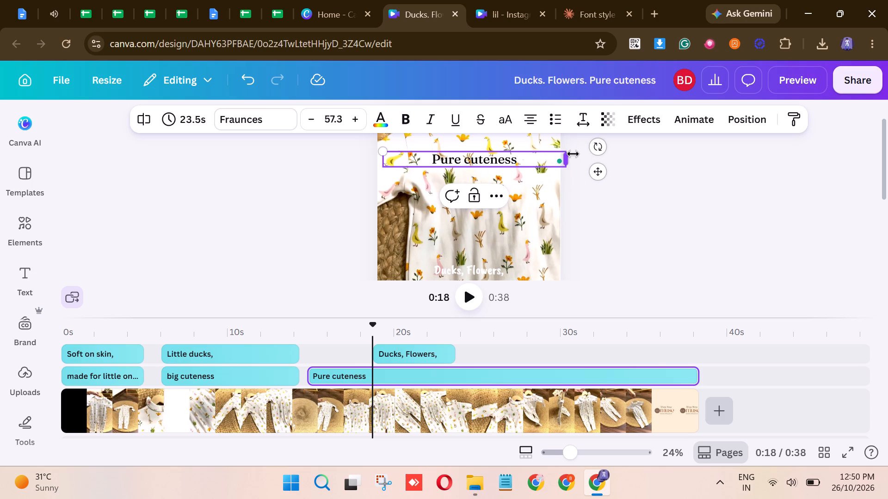
{"action": "left_click_drag", "start_coordinate": [570, 158], "coordinate": [475, 158]}
Set the font of the "Pure cuteness" text to Caveat Brush.
{"action": "left_click", "coordinate": [271, 113]}
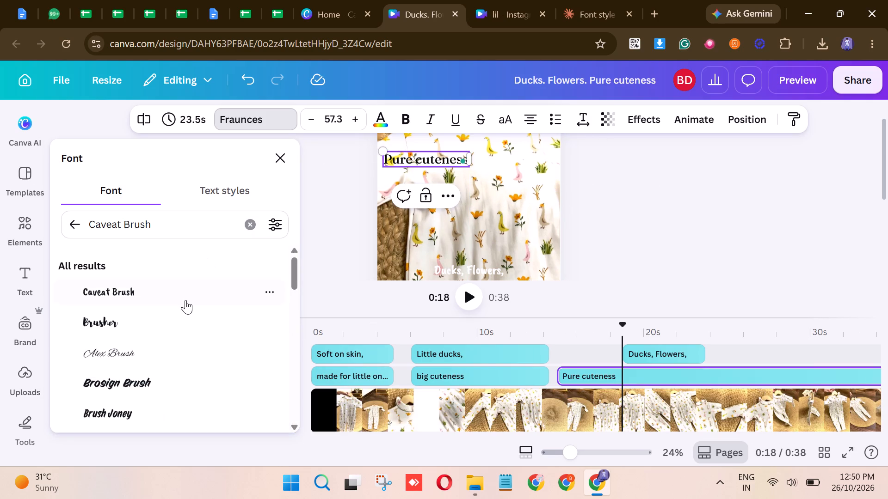
{"action": "left_click", "coordinate": [182, 294]}
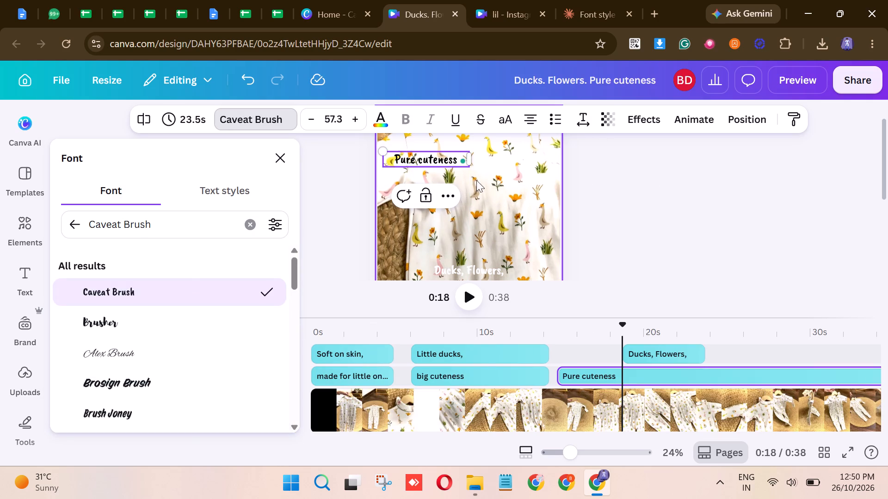
Move the "Pure cuteness" text into the right half of the video frame, near the top.
{"action": "left_click_drag", "start_coordinate": [456, 162], "coordinate": [481, 162]}
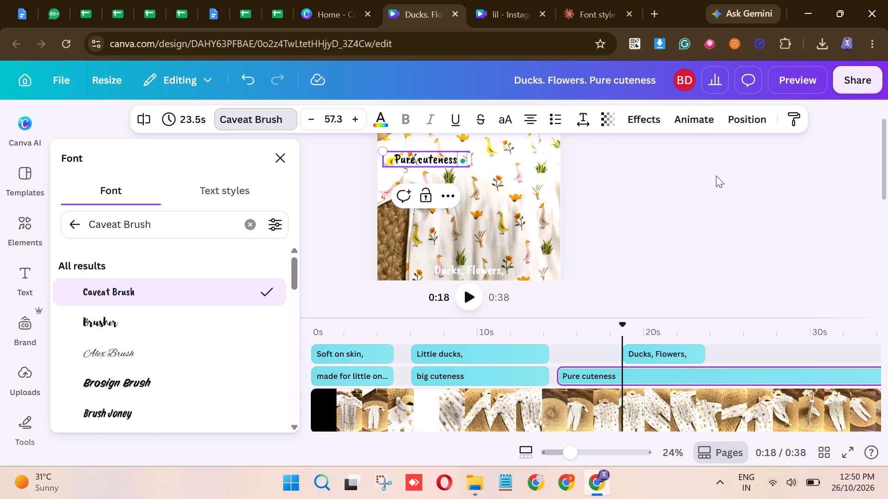
{"action": "left_click", "coordinate": [716, 176]}
{"action": "left_click_drag", "start_coordinate": [424, 159], "coordinate": [436, 160]}
{"action": "left_click", "coordinate": [540, 170]}
{"action": "left_click_drag", "start_coordinate": [435, 159], "coordinate": [480, 165]}
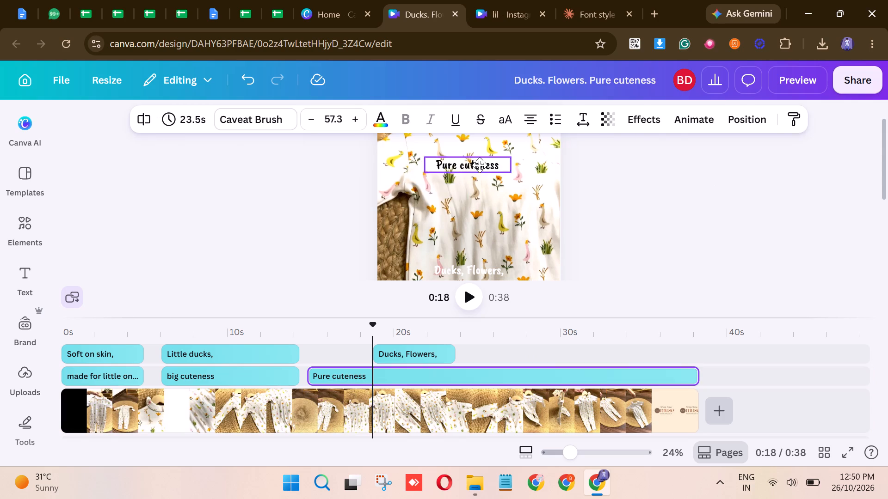
{"action": "left_click_drag", "start_coordinate": [480, 165], "coordinate": [518, 158]}
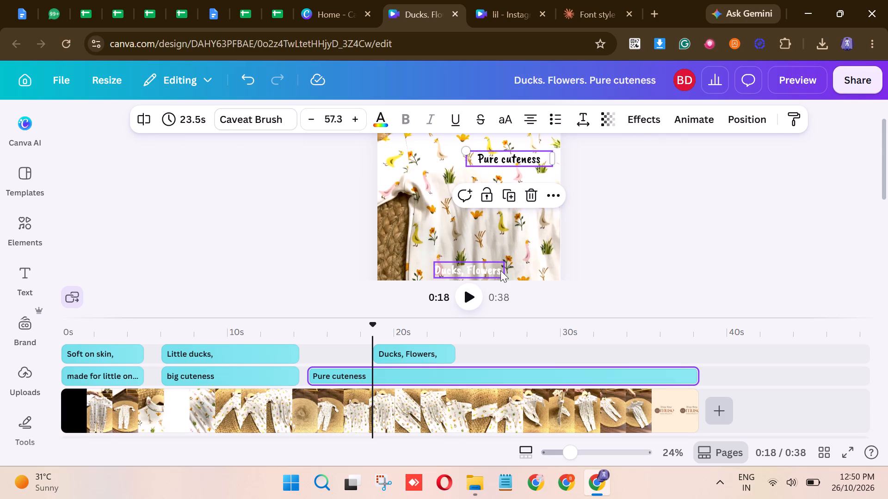
Move the "Ducks, Flowers," text up onto the same line, just before "Pure cuteness".
{"action": "left_click_drag", "start_coordinate": [495, 275], "coordinate": [465, 163]}
Set the text colour of "Ducks, Flowers," to black.
{"action": "left_click", "coordinate": [370, 113]}
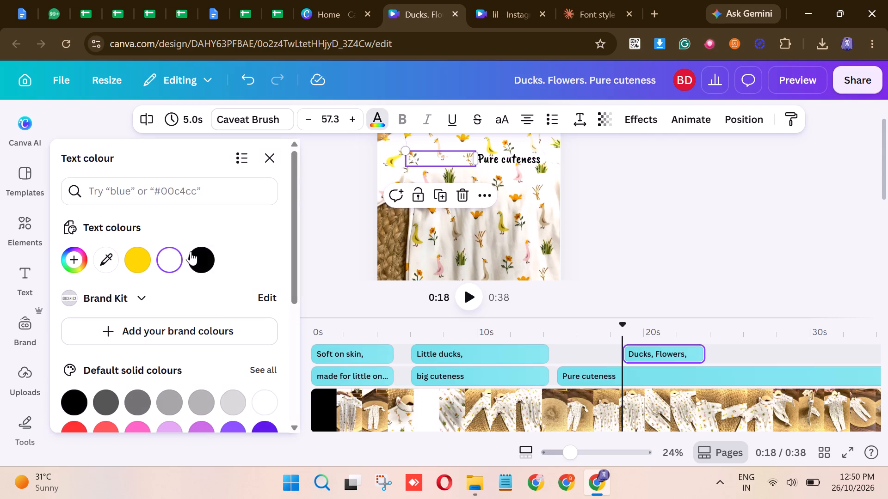
{"action": "left_click", "coordinate": [191, 251]}
Set the text colour of "Pure cuteness" to yellow.
{"action": "left_click", "coordinate": [505, 157]}
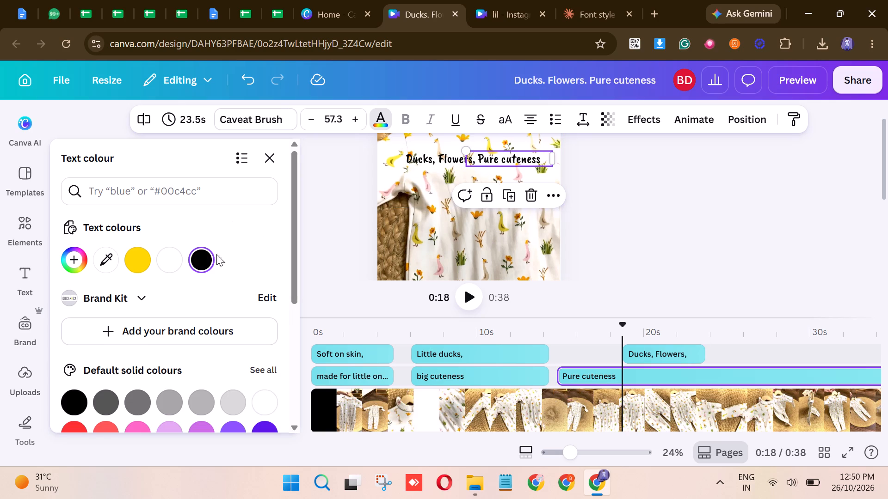
{"action": "left_click", "coordinate": [145, 258]}
{"action": "left_click", "coordinate": [640, 190]}
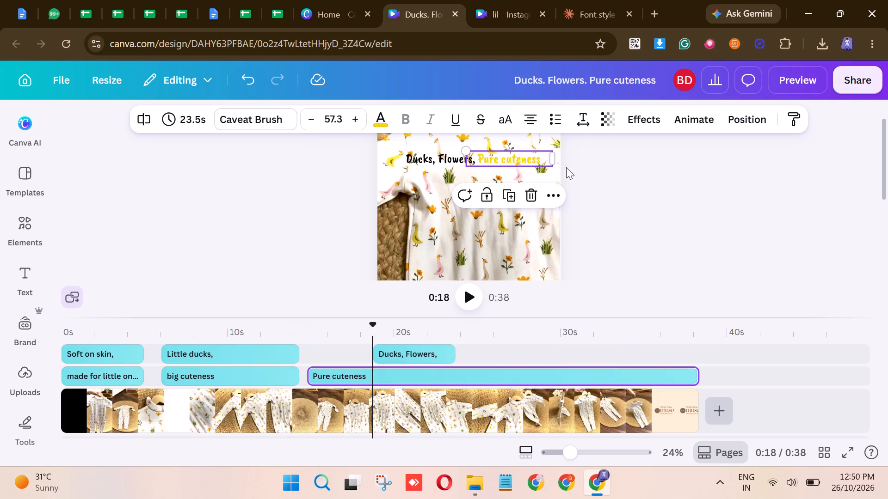
Nudge the "Pure cuteness" text slightly down so it lines up with "Ducks, Flowers,".
{"action": "scroll", "coordinate": [545, 183], "scroll_direction": "up", "scroll_amount": 1}
{"action": "scroll", "coordinate": [545, 183], "scroll_direction": "up", "scroll_amount": 2, "text": "ctrl"}
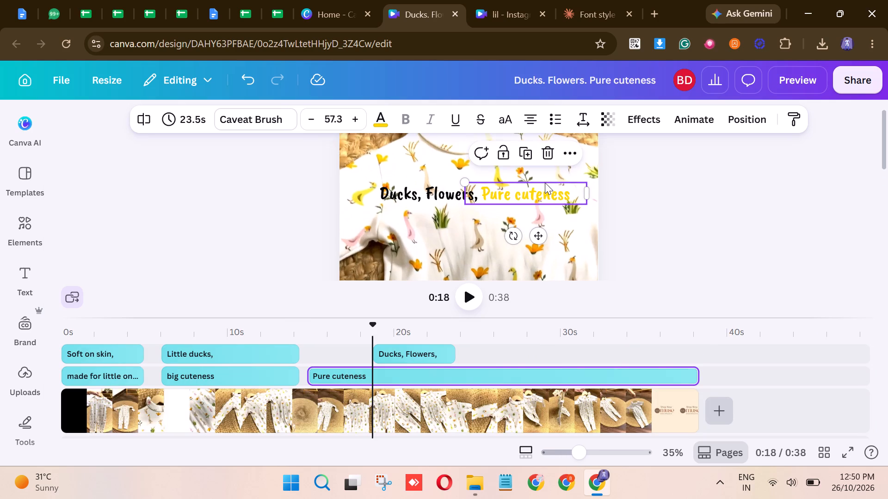
{"action": "left_click", "coordinate": [608, 196]}
{"action": "left_click", "coordinate": [549, 201]}
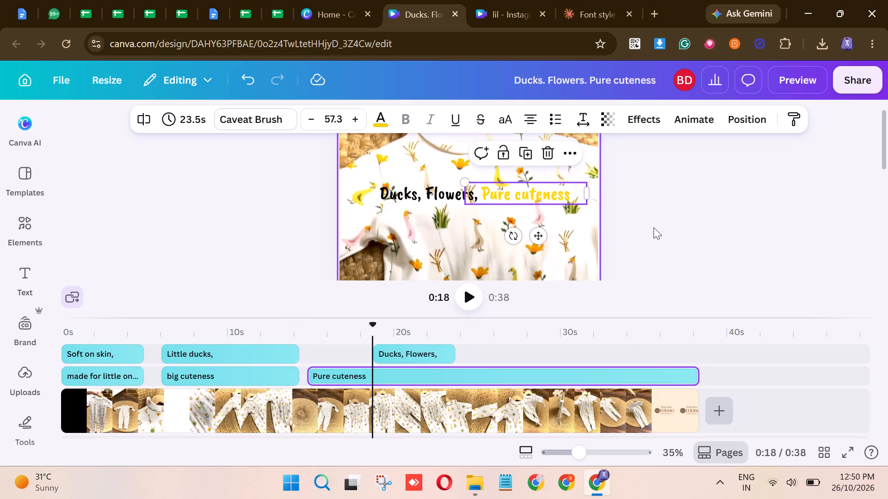
{"action": "key", "text": "Down"}
{"action": "key", "text": "Down"}
{"action": "key", "text": "Down"}
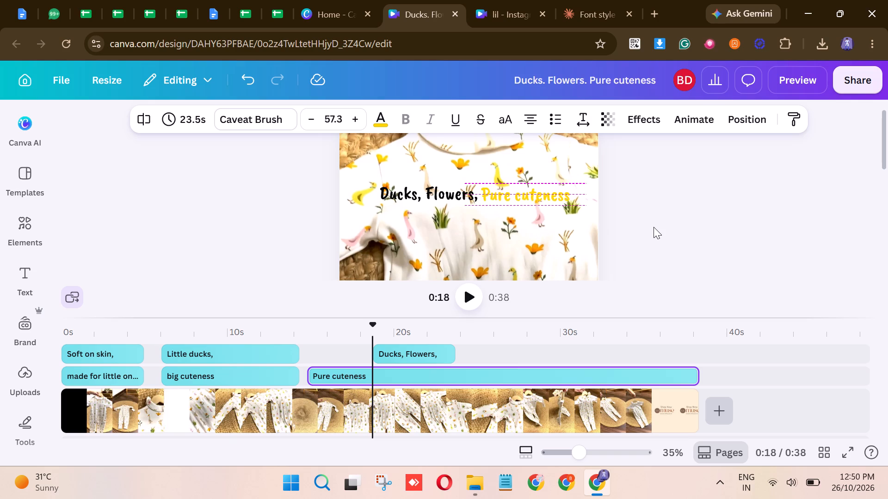
{"action": "key", "text": "Up"}
{"action": "left_click", "coordinate": [730, 219]}
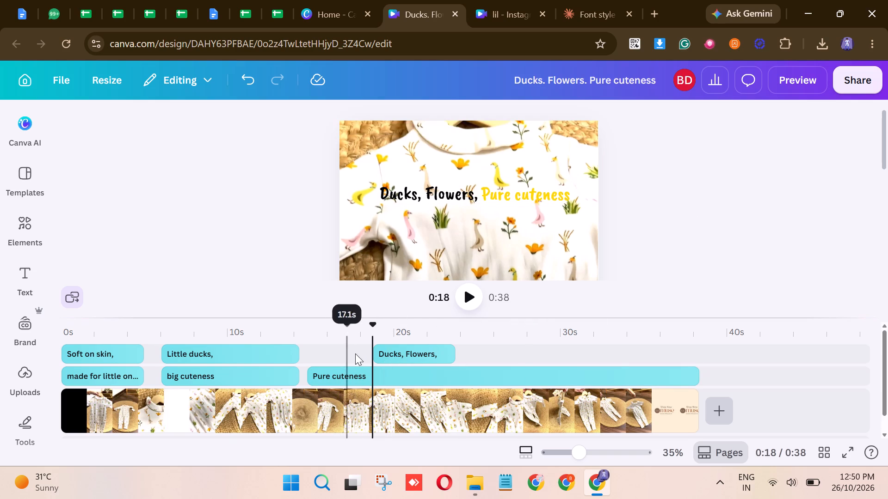
Make the "Ducks, Flowers," and "Pure cuteness" captions cover the same 20.7 s span, ending before the closing logo scene.
{"action": "left_click_drag", "start_coordinate": [375, 350], "coordinate": [317, 348]}
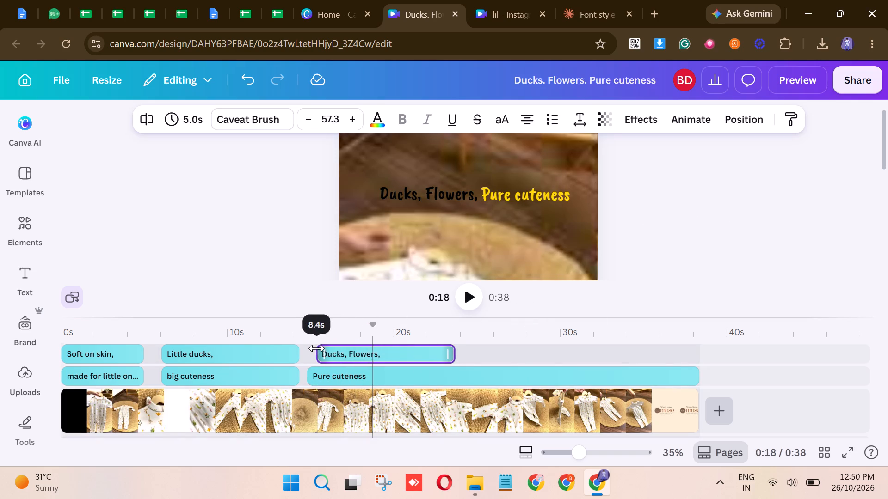
{"action": "left_click_drag", "start_coordinate": [317, 348], "coordinate": [314, 350]}
{"action": "left_click_drag", "start_coordinate": [695, 377], "coordinate": [648, 371]}
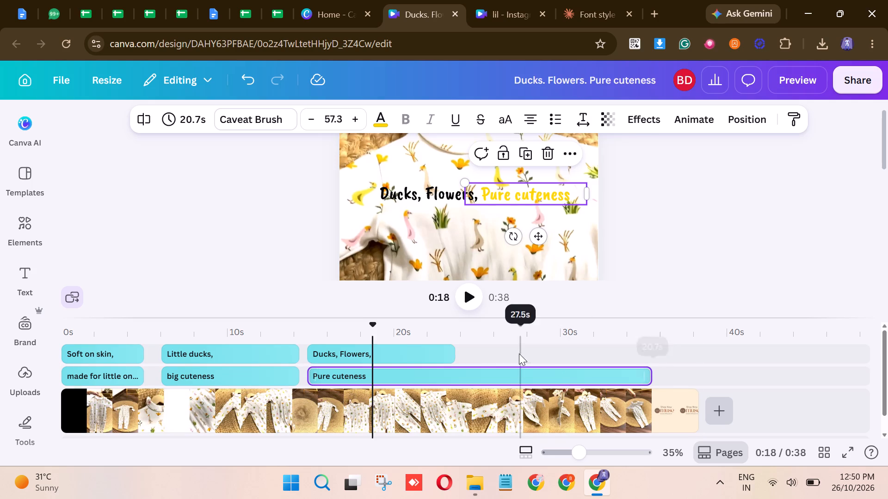
{"action": "left_click_drag", "start_coordinate": [452, 351], "coordinate": [644, 359]}
Group the "Soft on skin," and "made for little ones" texts at the start of the video.
{"action": "left_click_drag", "start_coordinate": [374, 327], "coordinate": [277, 331]}
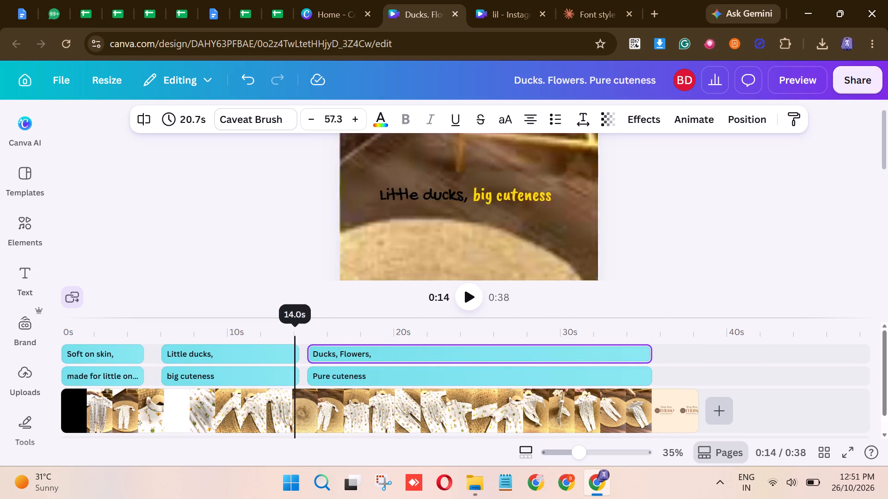
{"action": "left_click_drag", "start_coordinate": [277, 331], "coordinate": [53, 344]}
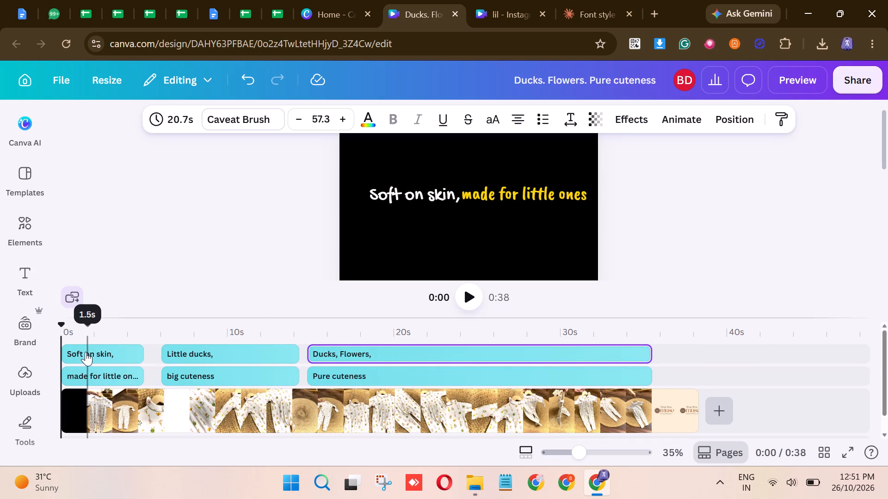
{"action": "left_click_drag", "start_coordinate": [350, 202], "coordinate": [427, 200]}
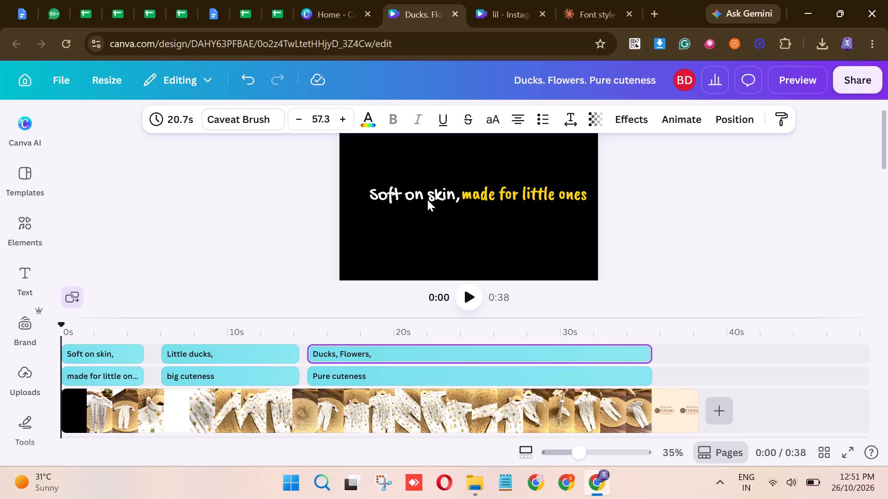
{"action": "left_click_drag", "start_coordinate": [427, 200], "coordinate": [440, 199]}
{"action": "left_click_drag", "start_coordinate": [577, 218], "coordinate": [398, 189]}
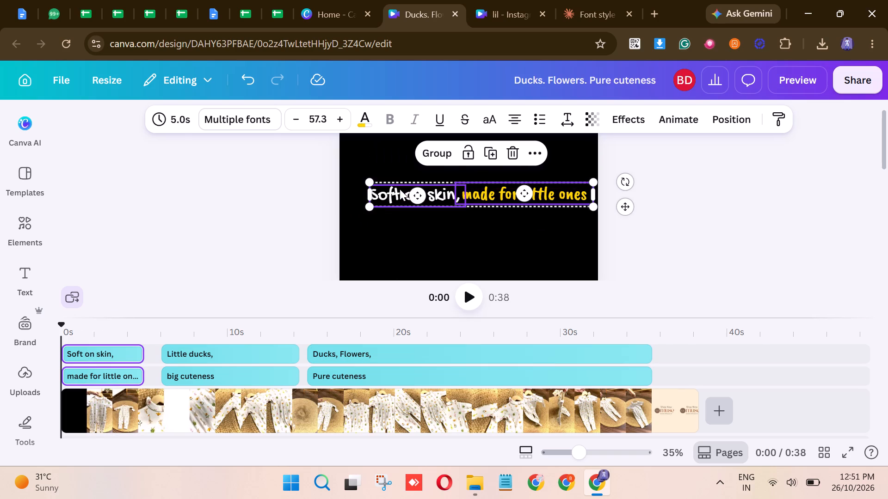
{"action": "left_click", "coordinate": [444, 155]}
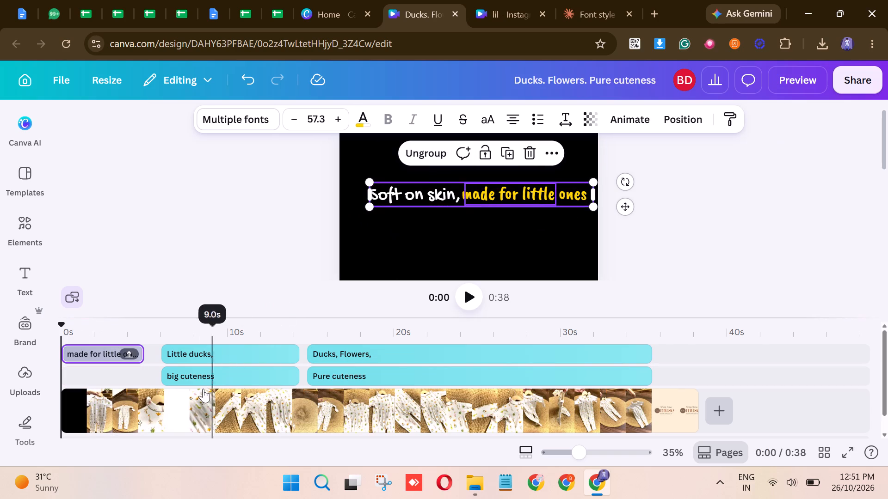
Group the "Little ducks," and "big cuteness" texts into one caption.
{"action": "left_click", "coordinate": [153, 371]}
{"action": "left_click", "coordinate": [206, 398]}
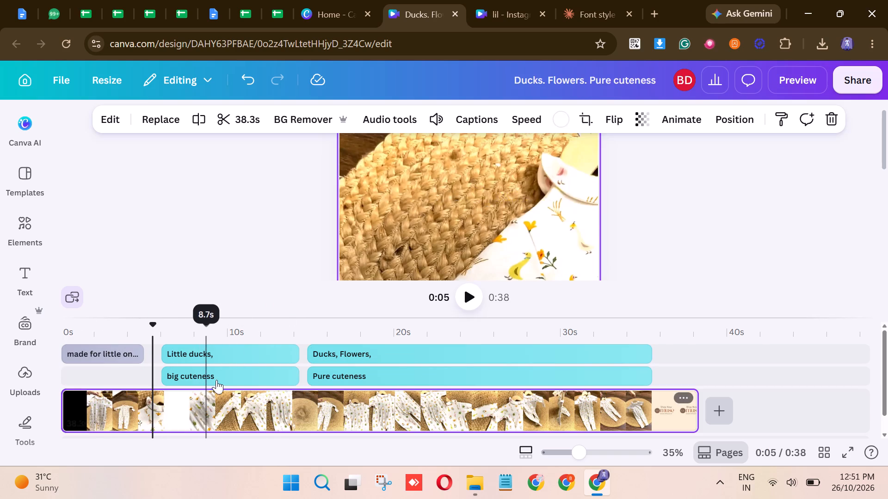
{"action": "left_click_drag", "start_coordinate": [366, 189], "coordinate": [544, 197]}
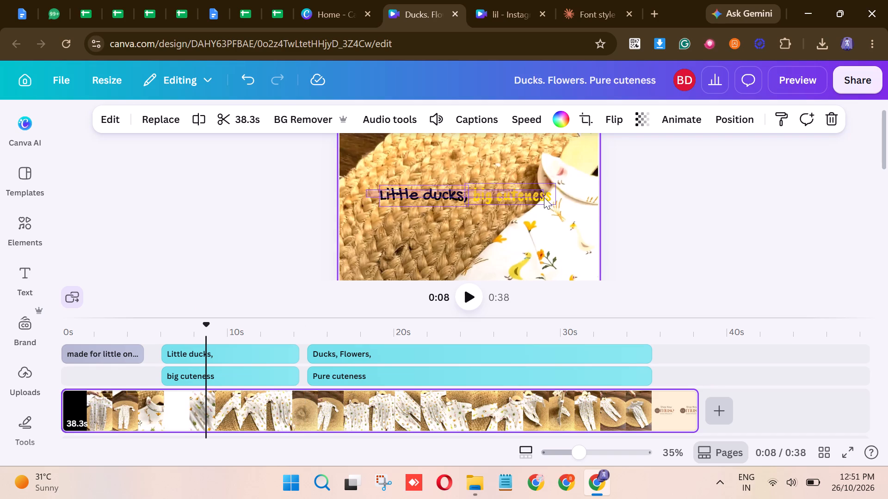
{"action": "left_click", "coordinate": [429, 153]}
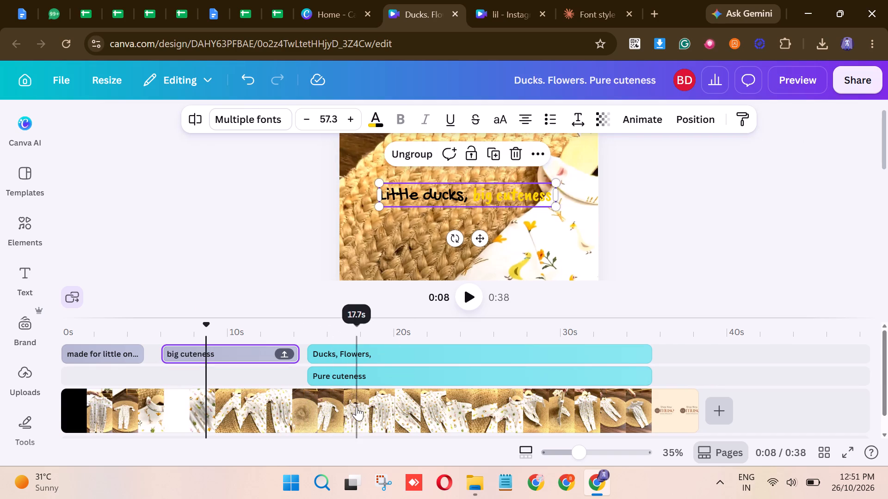
Group the "Ducks, Flowers," and "Pure cuteness" texts into one caption.
{"action": "left_click", "coordinate": [357, 407]}
{"action": "left_click_drag", "start_coordinate": [368, 189], "coordinate": [579, 196]}
{"action": "left_click", "coordinate": [452, 149]}
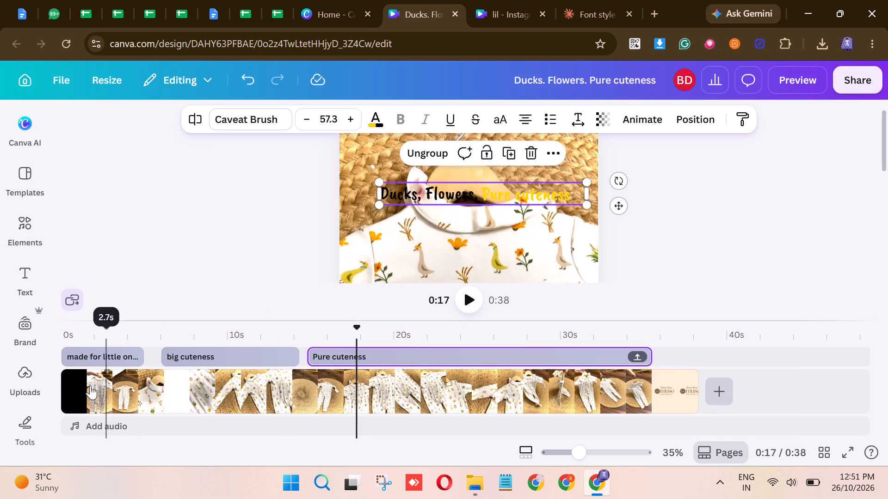
Apply the Burst animation at element level to the grouped "Soft on skin, made for little ones" caption.
{"action": "left_click", "coordinate": [96, 347]}
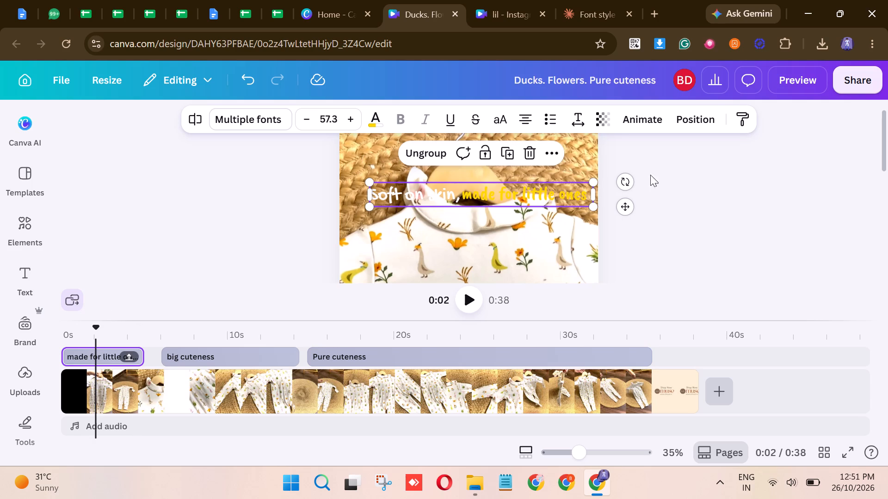
{"action": "left_click", "coordinate": [649, 119]}
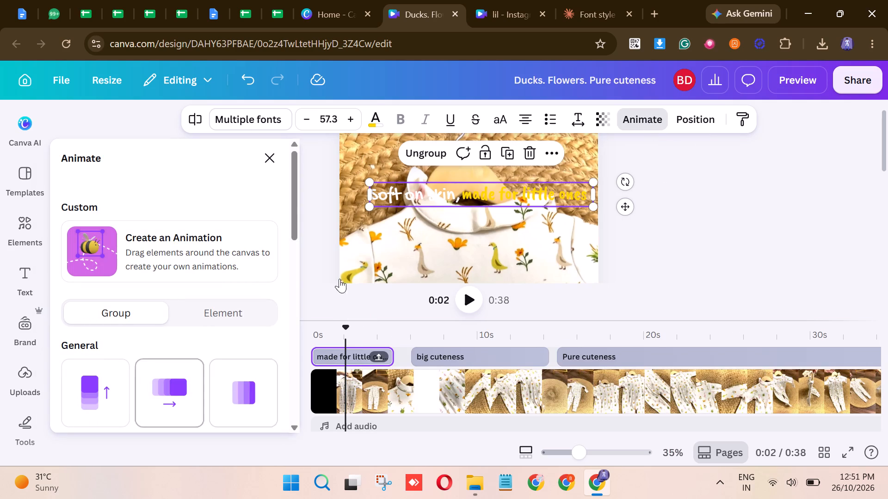
{"action": "left_click", "coordinate": [698, 177]}
{"action": "left_click", "coordinate": [649, 112]}
{"action": "scroll", "coordinate": [127, 308], "scroll_direction": "down", "scroll_amount": 2}
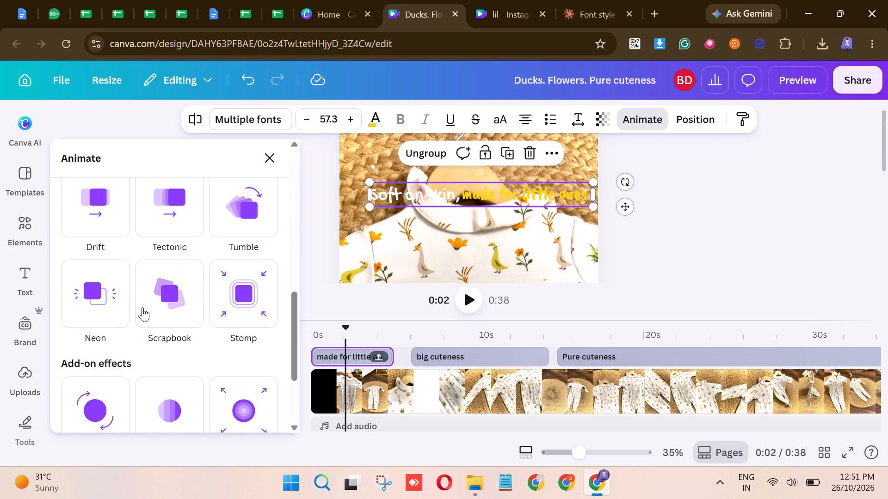
{"action": "scroll", "coordinate": [145, 325], "scroll_direction": "down", "scroll_amount": 2}
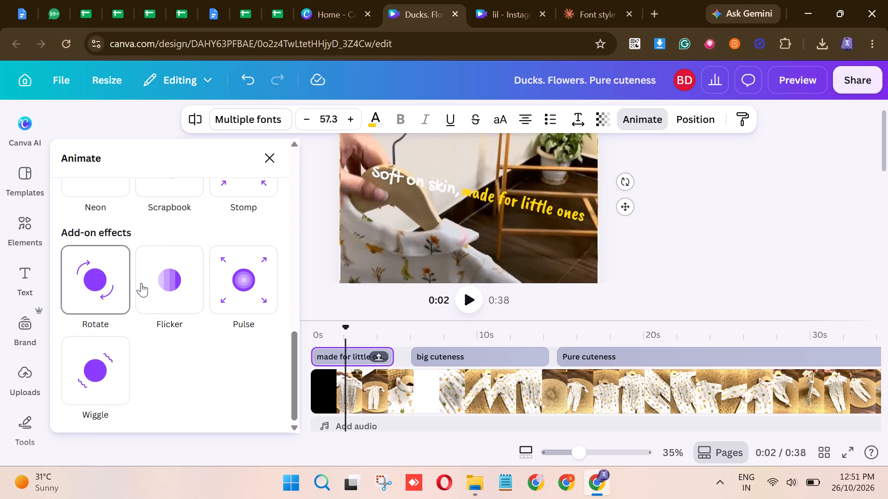
{"action": "scroll", "coordinate": [216, 276], "scroll_direction": "up", "scroll_amount": 3}
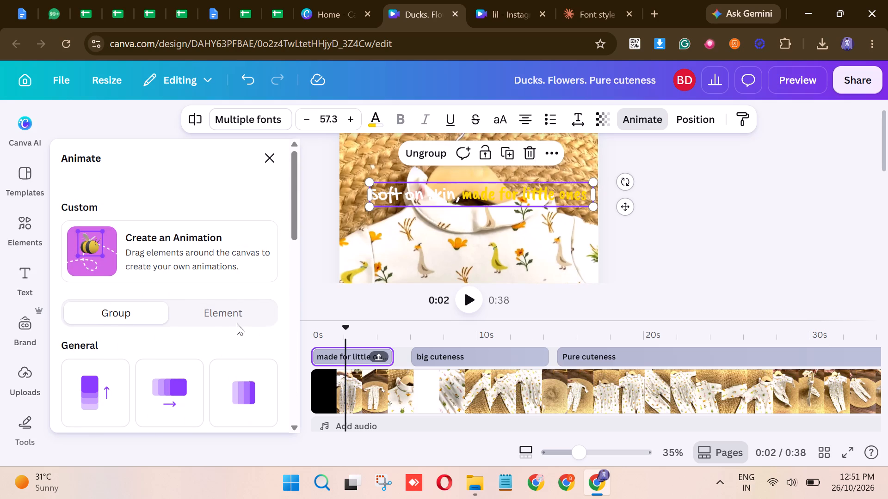
{"action": "left_click", "coordinate": [237, 312]}
{"action": "scroll", "coordinate": [237, 312], "scroll_direction": "down", "scroll_amount": 1}
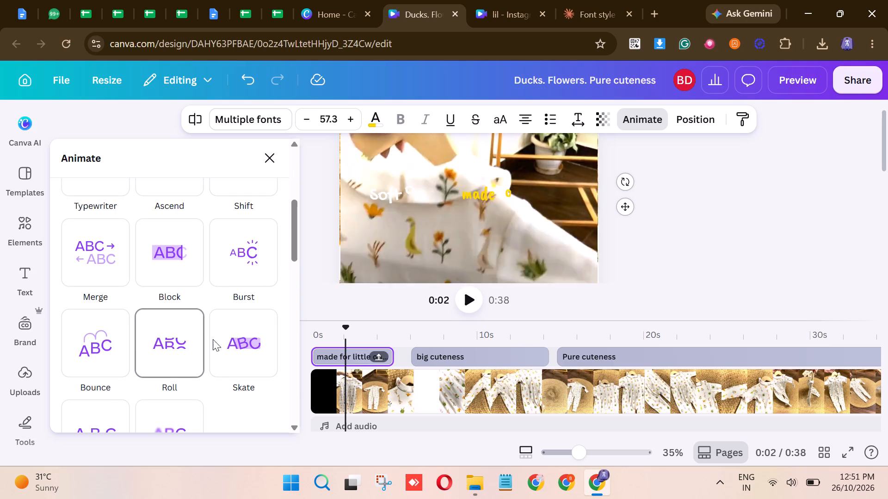
{"action": "scroll", "coordinate": [223, 380], "scroll_direction": "down", "scroll_amount": 1}
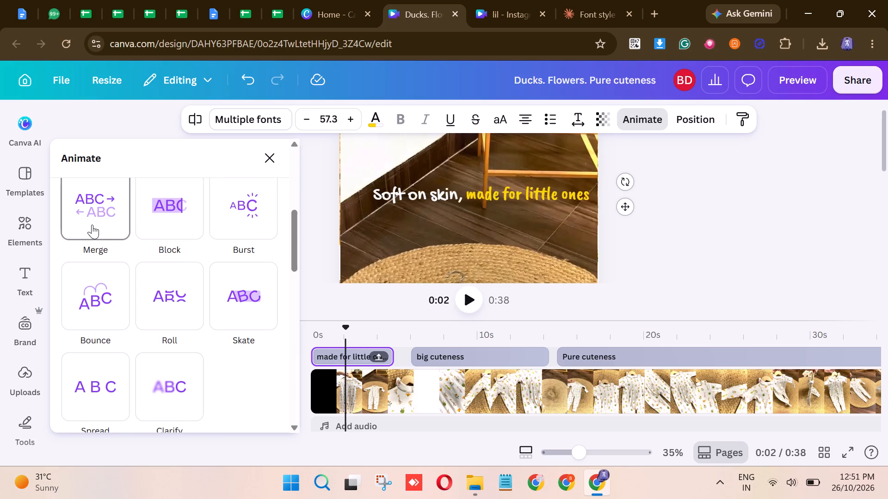
{"action": "scroll", "coordinate": [150, 218], "scroll_direction": "up", "scroll_amount": 2}
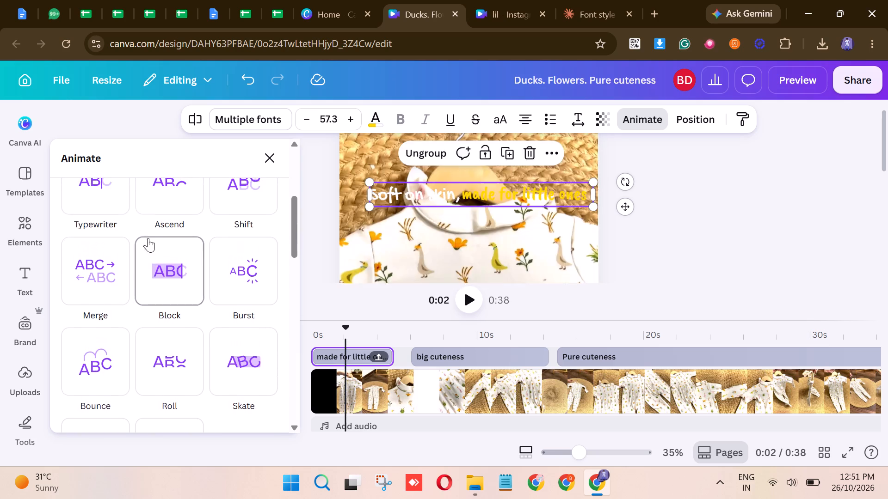
{"action": "scroll", "coordinate": [148, 238], "scroll_direction": "up", "scroll_amount": 1}
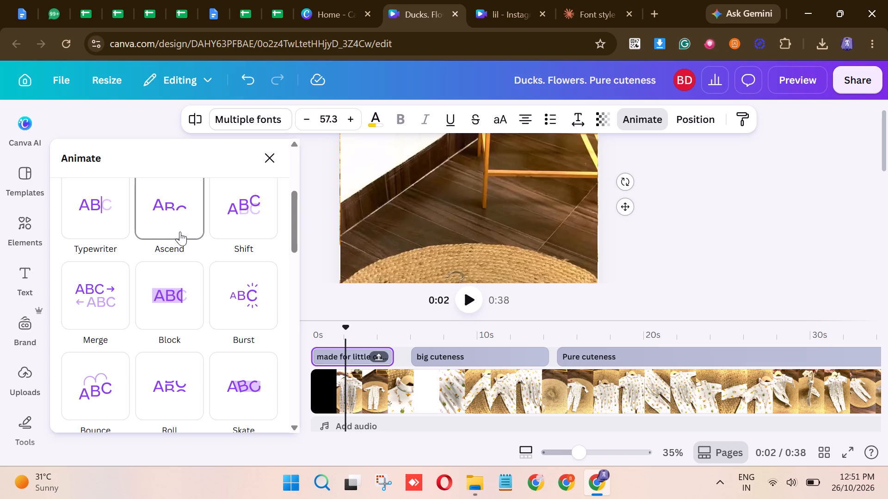
{"action": "scroll", "coordinate": [180, 231], "scroll_direction": "up", "scroll_amount": 1}
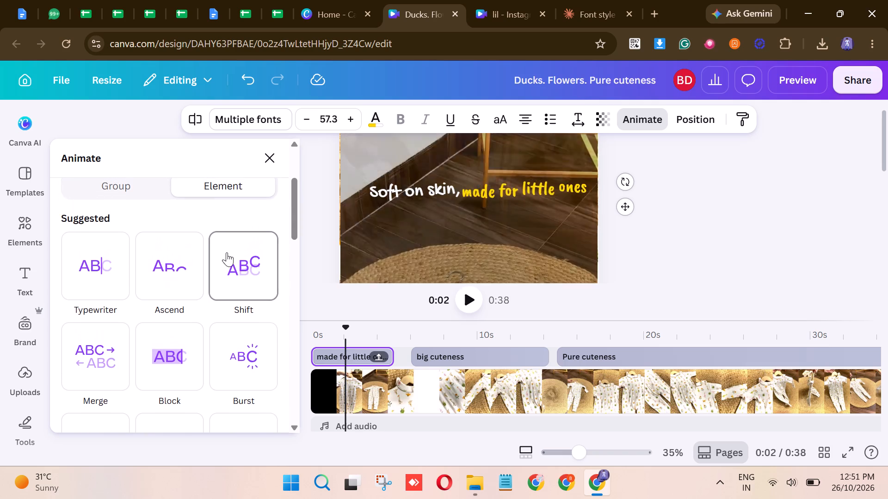
{"action": "left_click", "coordinate": [247, 339]}
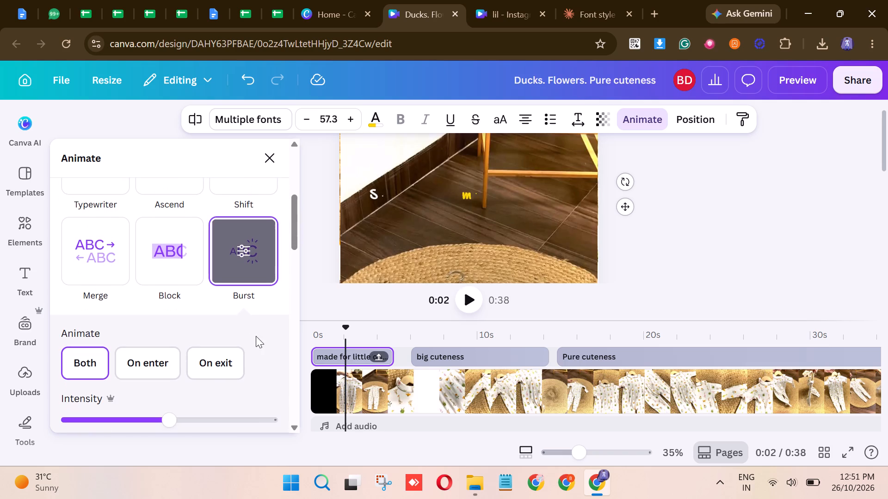
Apply the Burst animation at element level to the grouped "Little ducks, big cuteness" caption.
{"action": "left_click", "coordinate": [480, 383]}
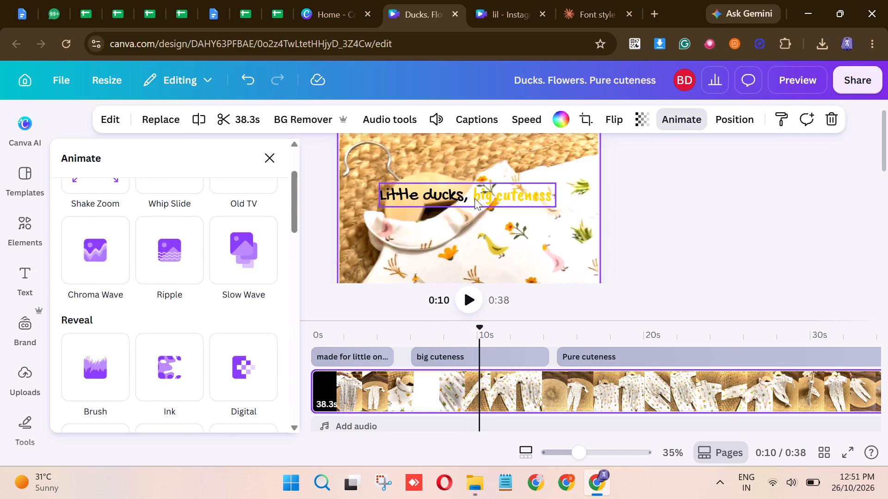
{"action": "left_click", "coordinate": [475, 198]}
{"action": "scroll", "coordinate": [196, 208], "scroll_direction": "up", "scroll_amount": 5}
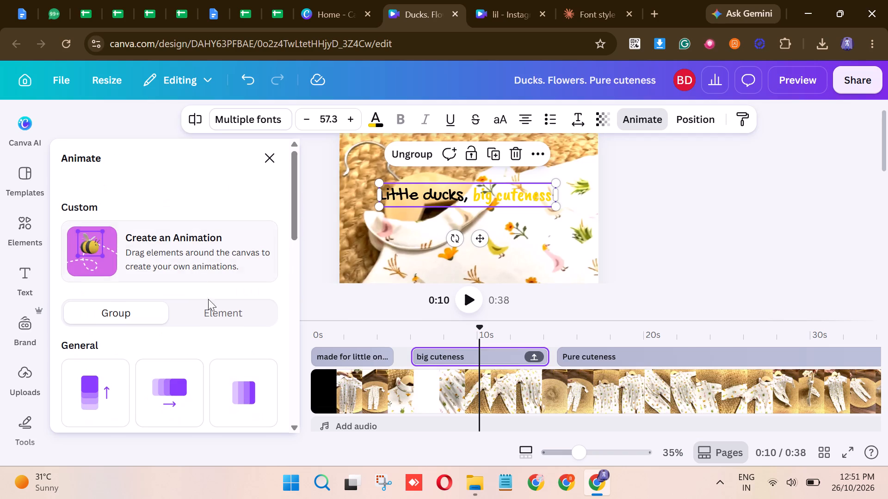
{"action": "left_click", "coordinate": [221, 306]}
{"action": "scroll", "coordinate": [198, 369], "scroll_direction": "down", "scroll_amount": 1}
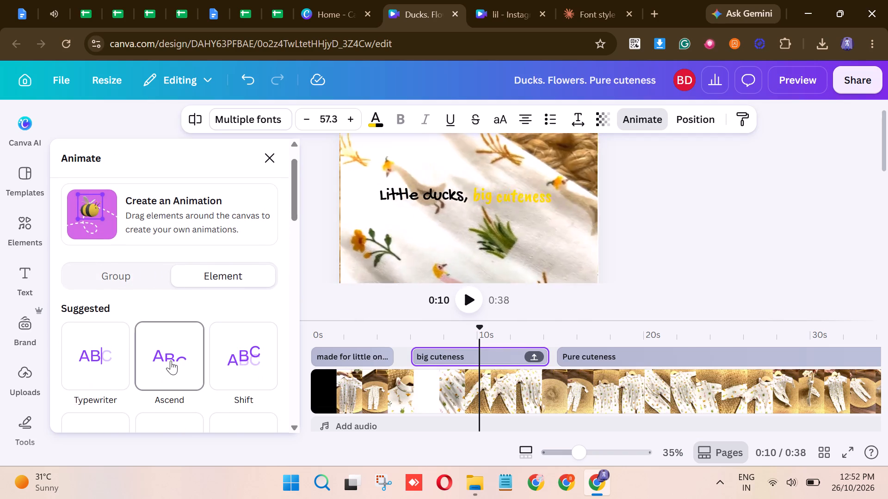
{"action": "scroll", "coordinate": [171, 360], "scroll_direction": "down", "scroll_amount": 1}
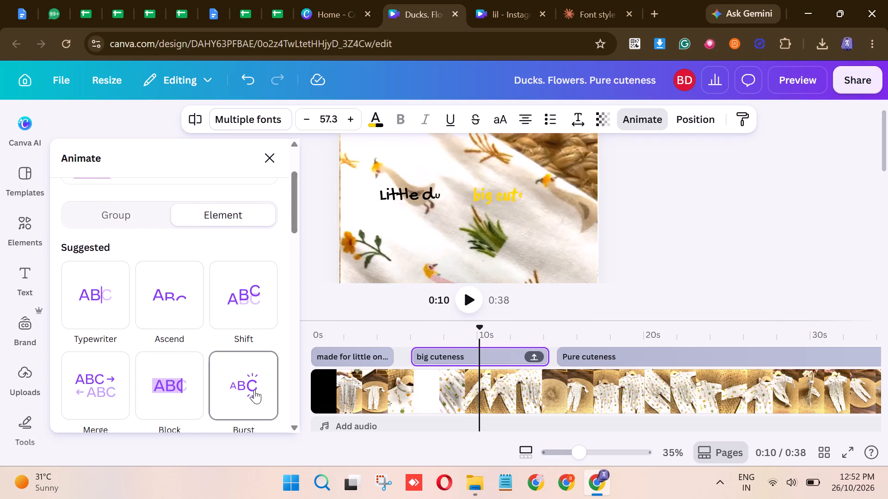
{"action": "scroll", "coordinate": [254, 389], "scroll_direction": "down", "scroll_amount": 1}
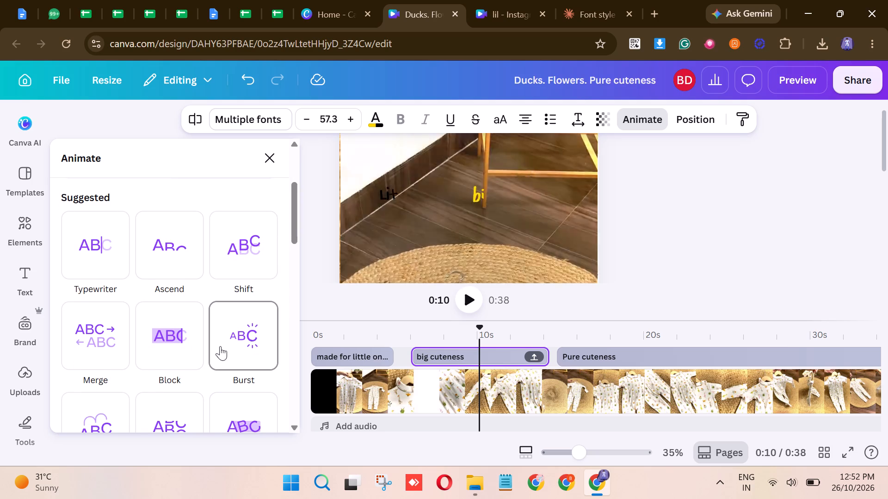
{"action": "left_click", "coordinate": [220, 346]}
Apply the Burst animation at element level to the grouped "Ducks, Flowers, Pure cuteness" caption.
{"action": "left_click", "coordinate": [669, 400]}
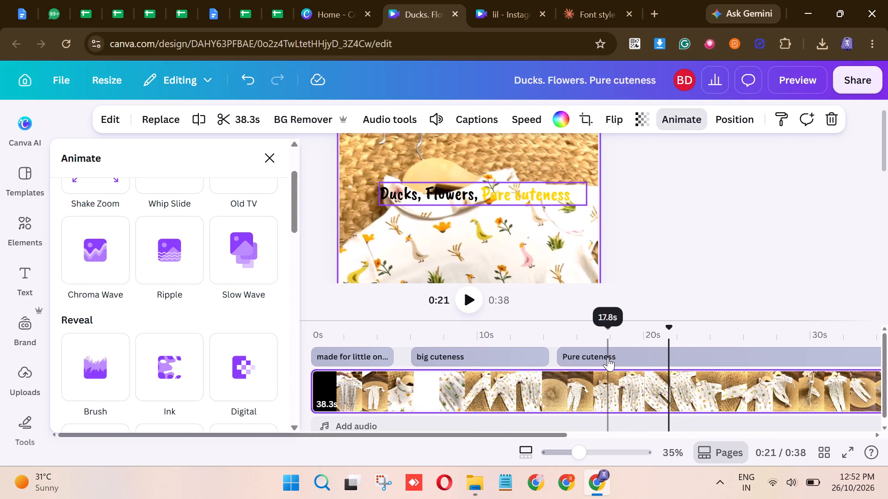
{"action": "left_click", "coordinate": [608, 357]}
{"action": "scroll", "coordinate": [205, 202], "scroll_direction": "up", "scroll_amount": 2}
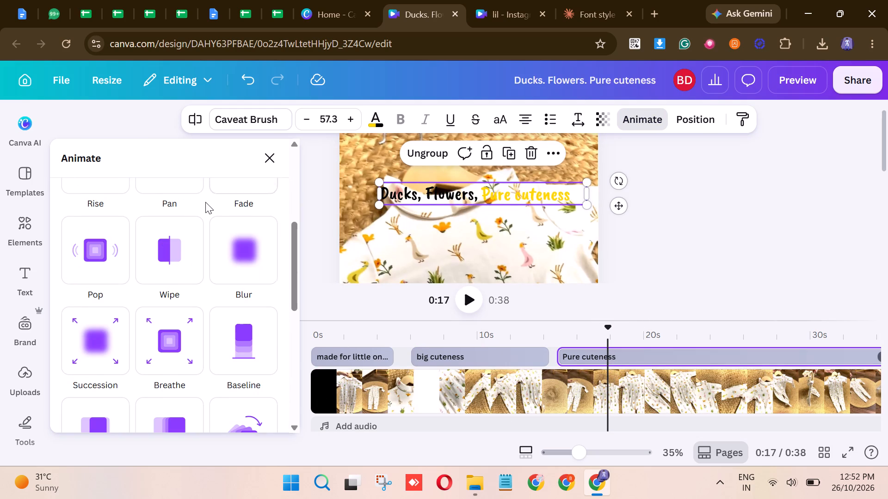
{"action": "scroll", "coordinate": [205, 202], "scroll_direction": "up", "scroll_amount": 3}
{"action": "left_click", "coordinate": [216, 310]}
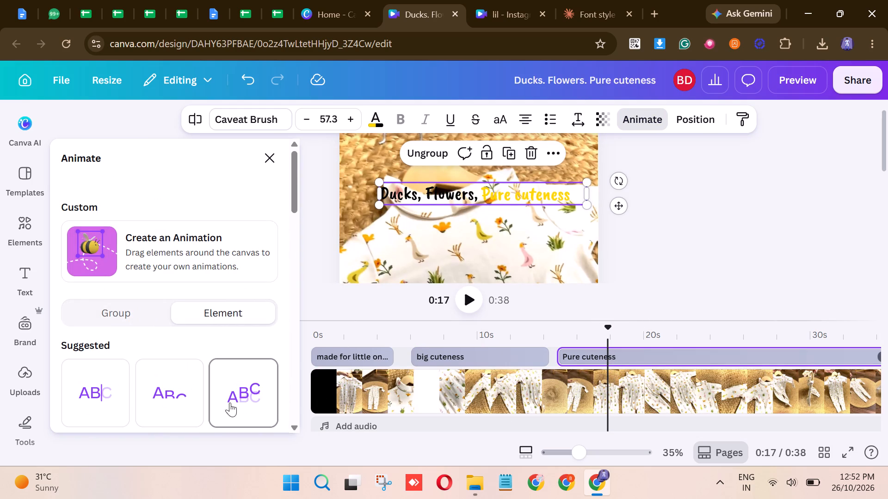
{"action": "scroll", "coordinate": [232, 383], "scroll_direction": "down", "scroll_amount": 2}
{"action": "left_click", "coordinate": [239, 383]}
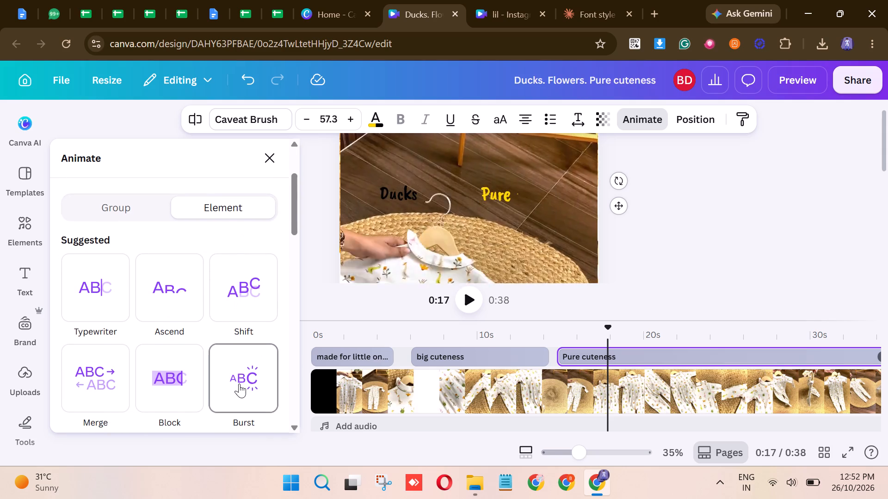
Preview the video with its animated captions.
{"action": "left_click", "coordinate": [790, 75]}
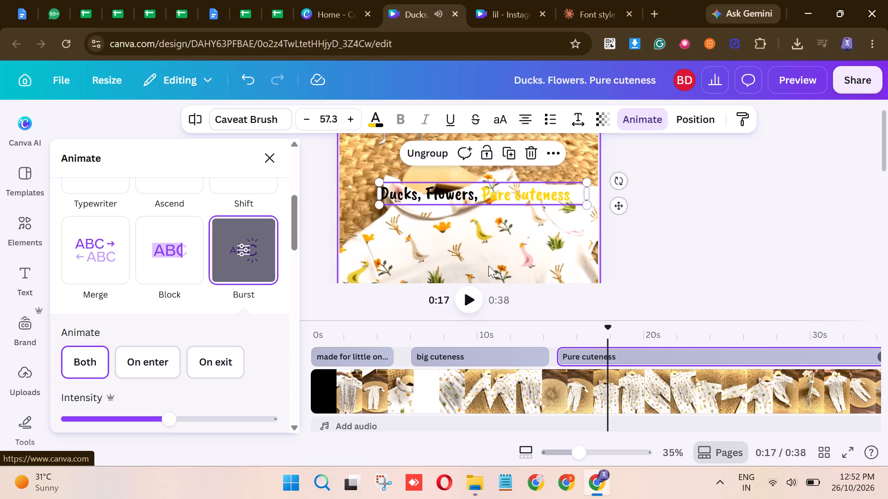
Shorten the "Ducks, Flowers, Pure cuteness" caption on the timeline to about 7.9 s by trimming its end.
{"action": "scroll", "coordinate": [661, 372], "scroll_direction": "left", "scroll_amount": 2}
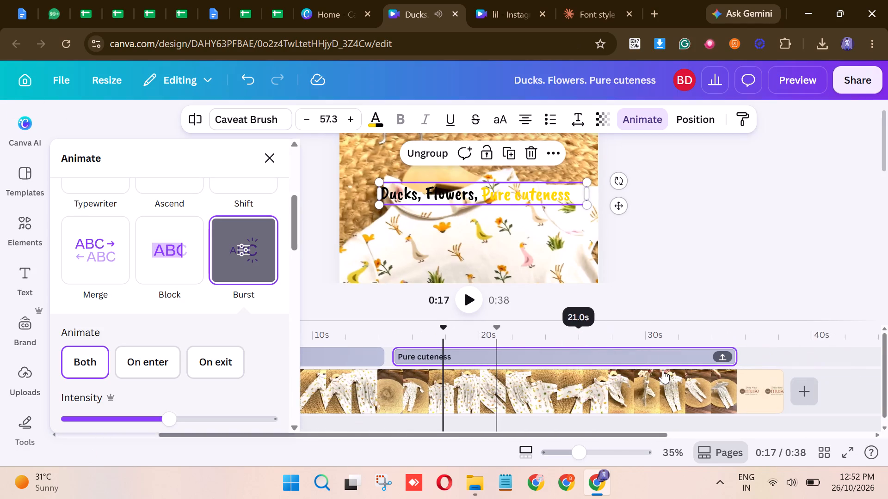
{"action": "scroll", "coordinate": [663, 370], "scroll_direction": "left", "scroll_amount": 1}
{"action": "left_click_drag", "start_coordinate": [726, 361], "coordinate": [561, 352]}
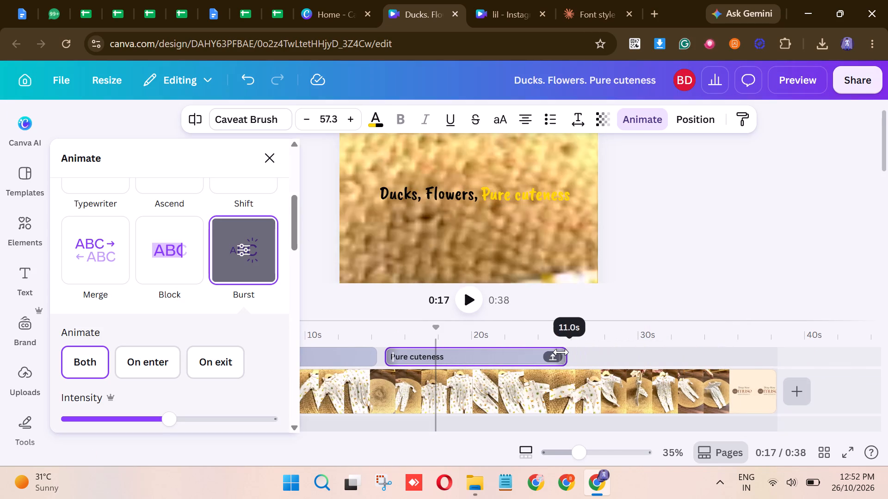
{"action": "left_click_drag", "start_coordinate": [561, 352], "coordinate": [512, 364]}
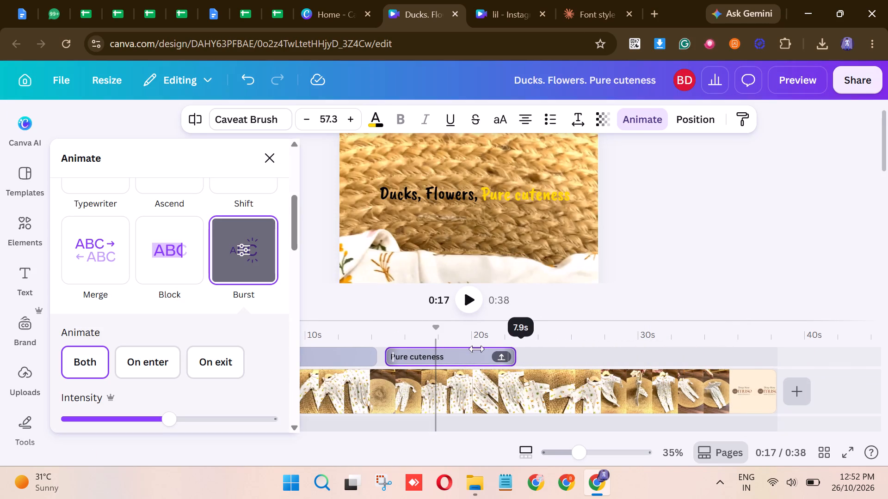
Play the opening seconds of the video to check the "Soft on skin, made for little ones" caption, then pause.
{"action": "left_click", "coordinate": [463, 298]}
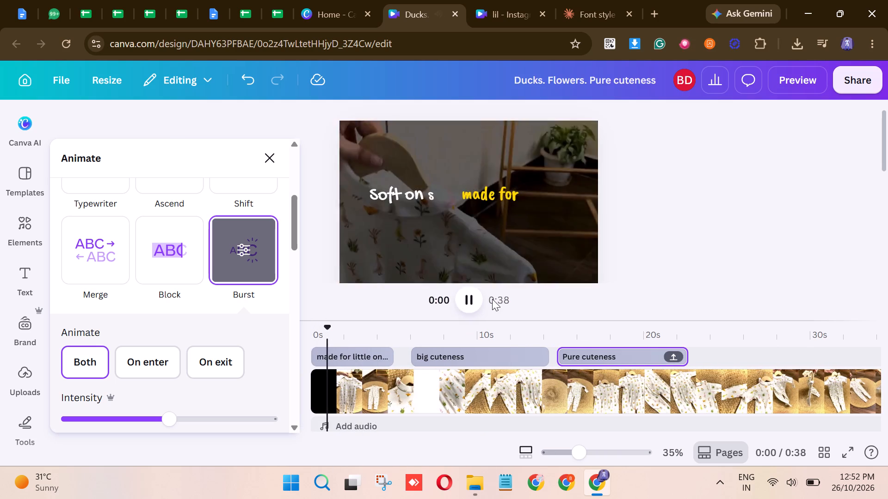
{"action": "left_click", "coordinate": [462, 302]}
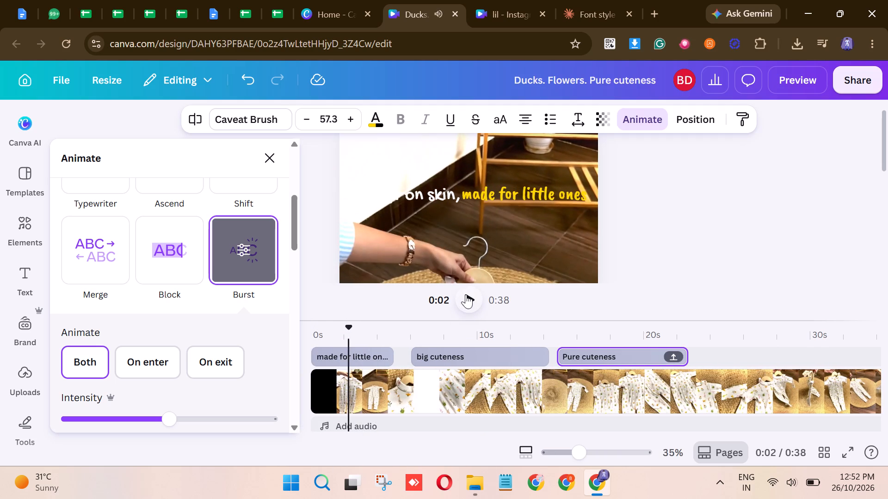
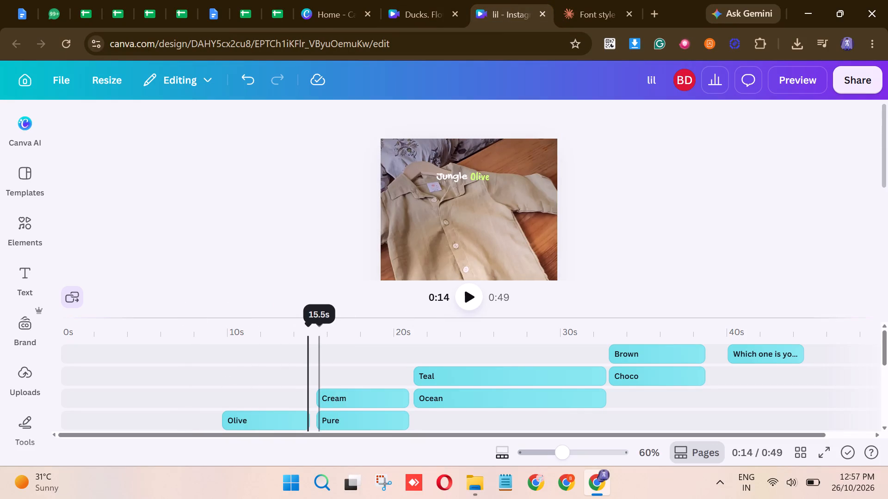
Play the video from the start to check its opening captions, pausing while "Sky Blue Vibes" is shown at about 0:06.
{"action": "left_click_drag", "start_coordinate": [310, 328], "coordinate": [26, 369]}
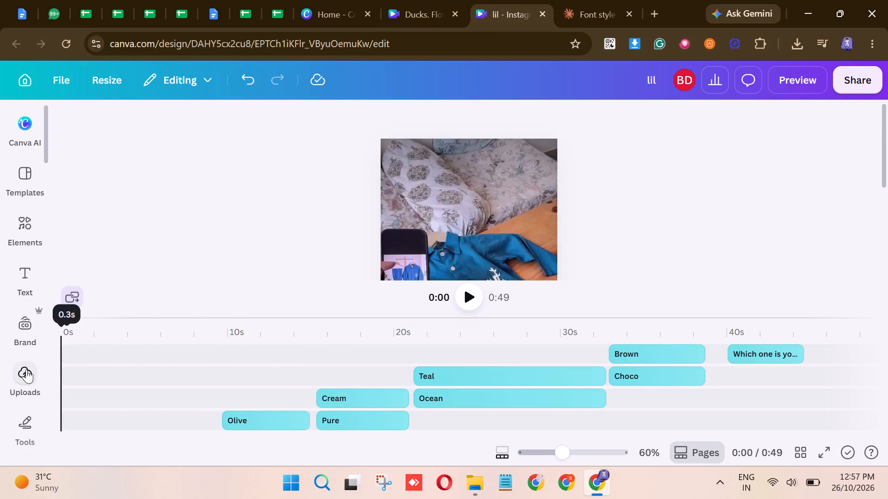
{"action": "left_click_drag", "start_coordinate": [26, 369], "coordinate": [28, 369]}
{"action": "key", "text": "space"}
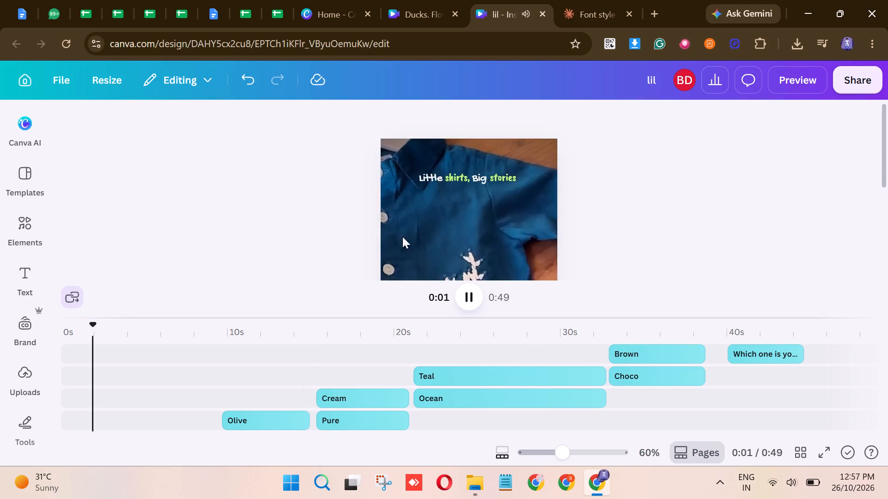
{"action": "scroll", "coordinate": [402, 237], "scroll_direction": "down", "scroll_amount": 1}
{"action": "scroll", "coordinate": [404, 223], "scroll_direction": "up", "scroll_amount": 1}
{"action": "scroll", "coordinate": [251, 370], "scroll_direction": "down", "scroll_amount": 1}
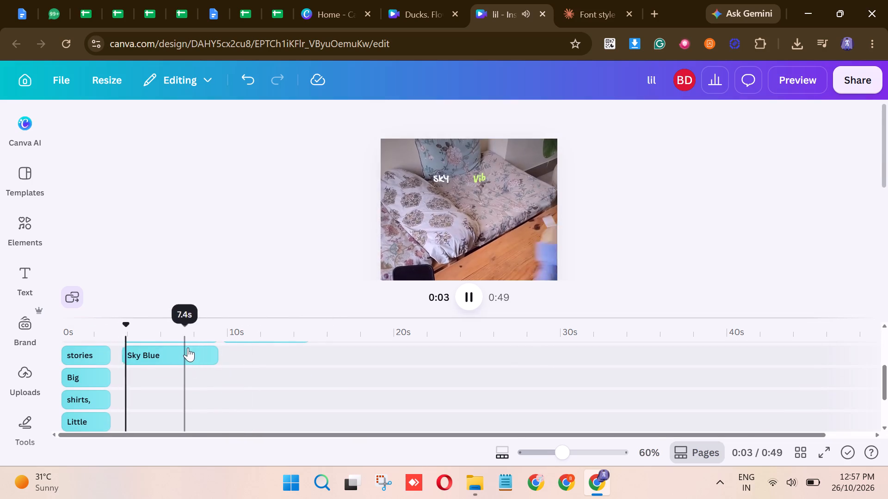
{"action": "key", "text": "space"}
{"action": "key", "text": "space"}
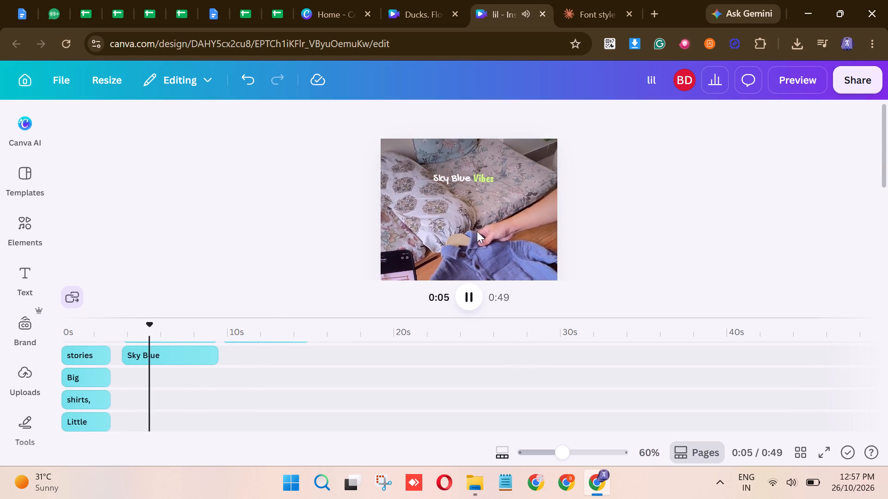
{"action": "key", "text": "space"}
Recolour the caption word "Vibes" with a muted blue-purple sampled from the blue shirt in the video frame.
{"action": "left_click", "coordinate": [486, 176]}
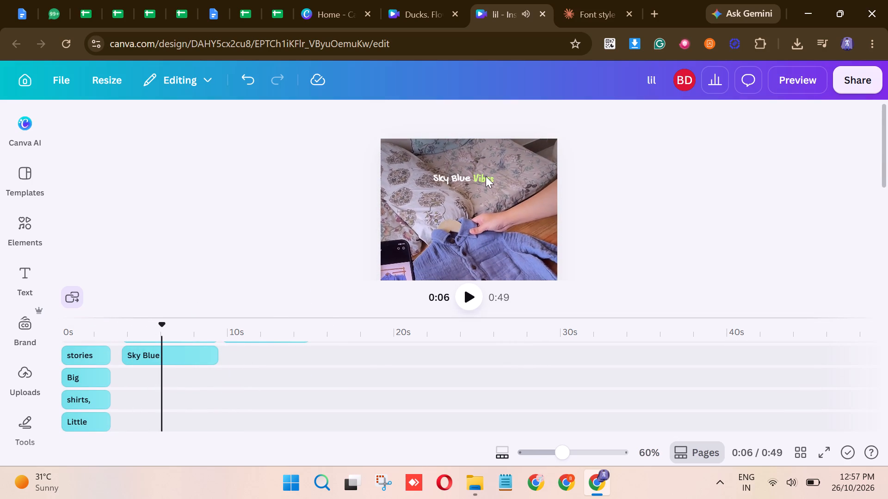
{"action": "left_click", "coordinate": [486, 176]}
{"action": "left_click", "coordinate": [631, 185]}
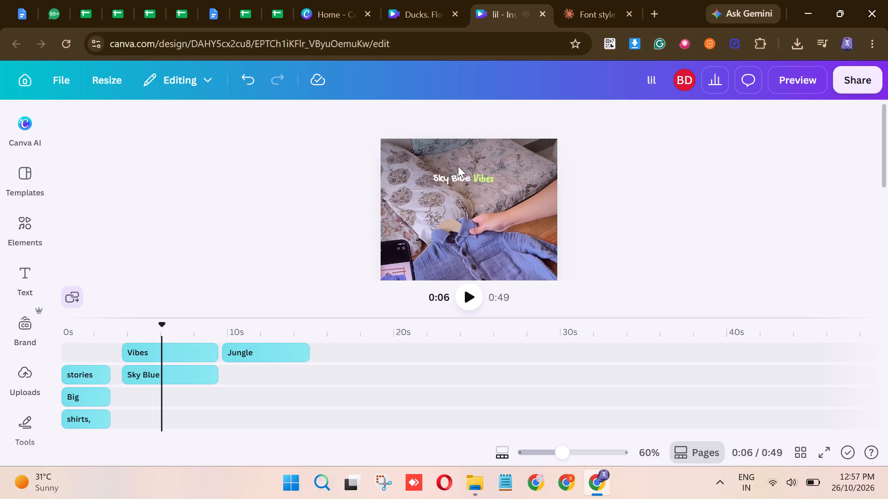
{"action": "left_click", "coordinate": [488, 180]}
{"action": "left_click", "coordinate": [383, 120]}
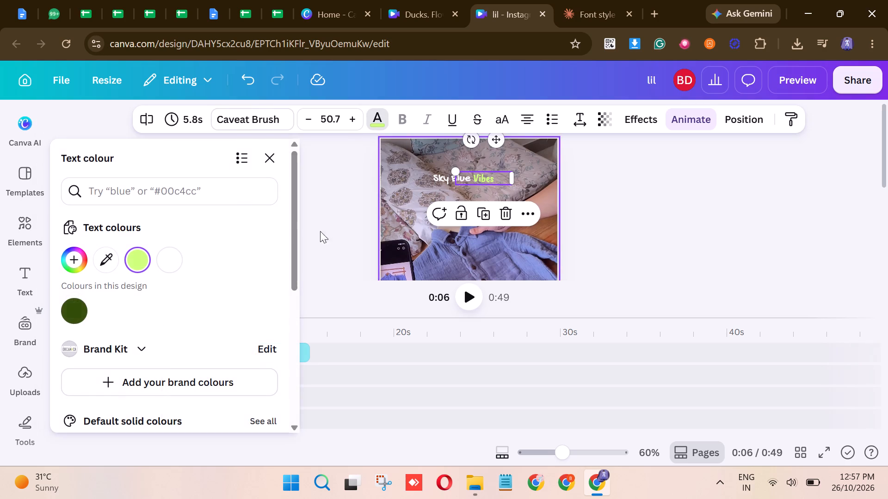
{"action": "left_click", "coordinate": [105, 265]}
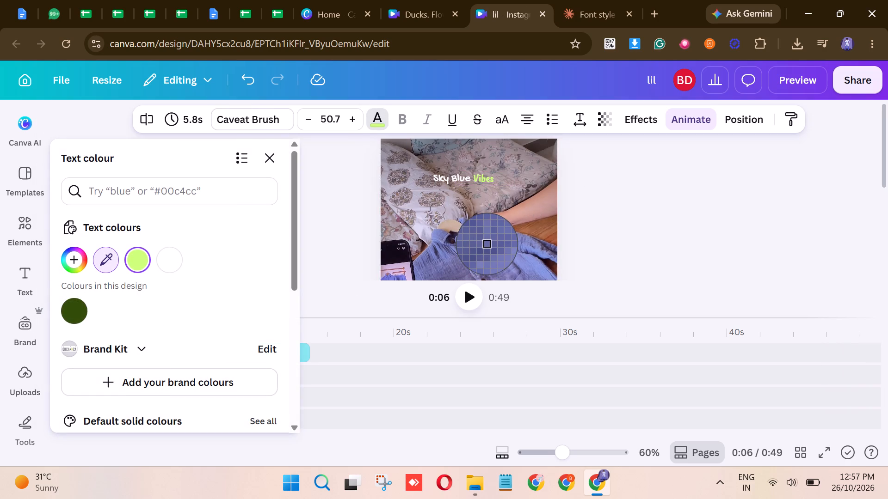
{"action": "left_click", "coordinate": [487, 244]}
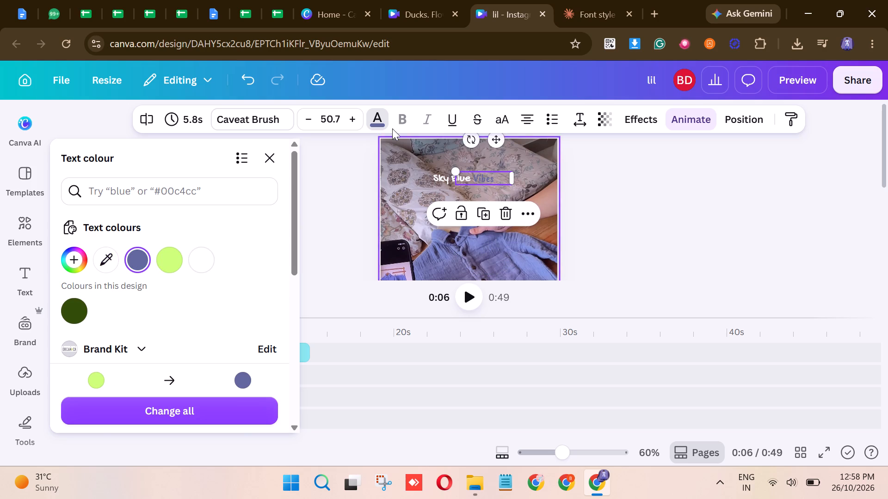
{"action": "left_click", "coordinate": [98, 260]}
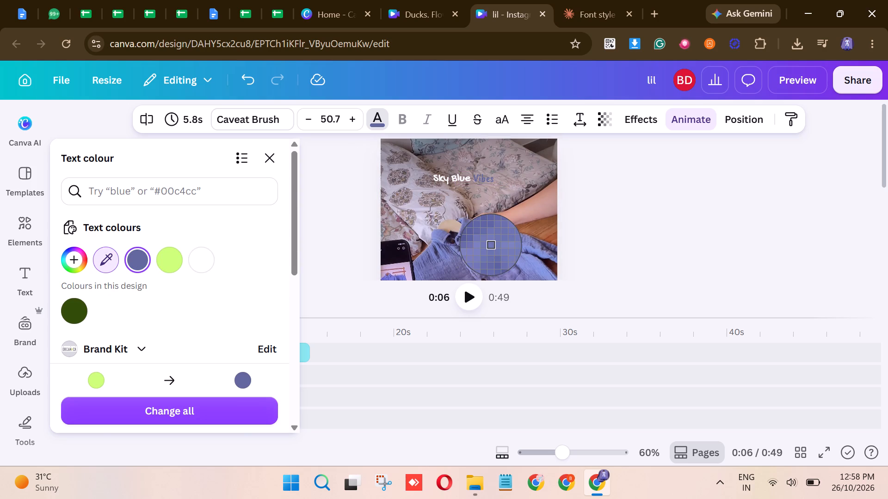
{"action": "scroll", "coordinate": [491, 244], "scroll_direction": "up", "scroll_amount": 2, "text": "ctrl"}
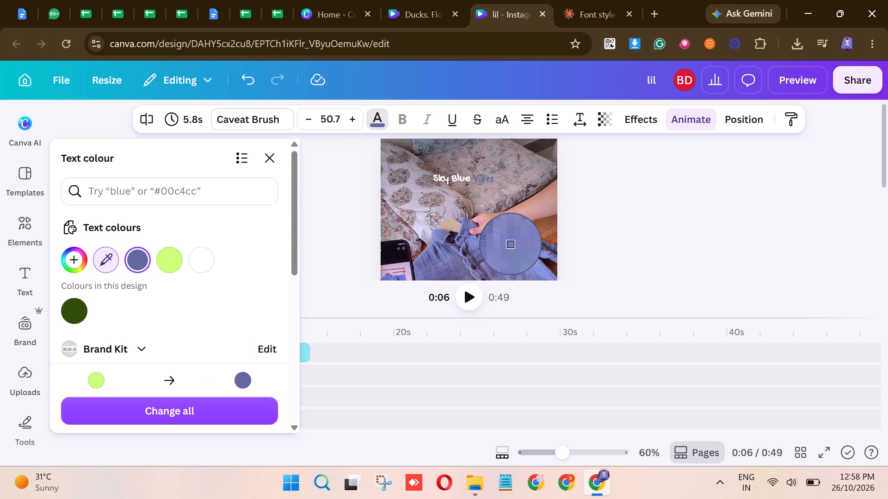
{"action": "left_click", "coordinate": [458, 268]}
{"action": "left_click", "coordinate": [627, 256]}
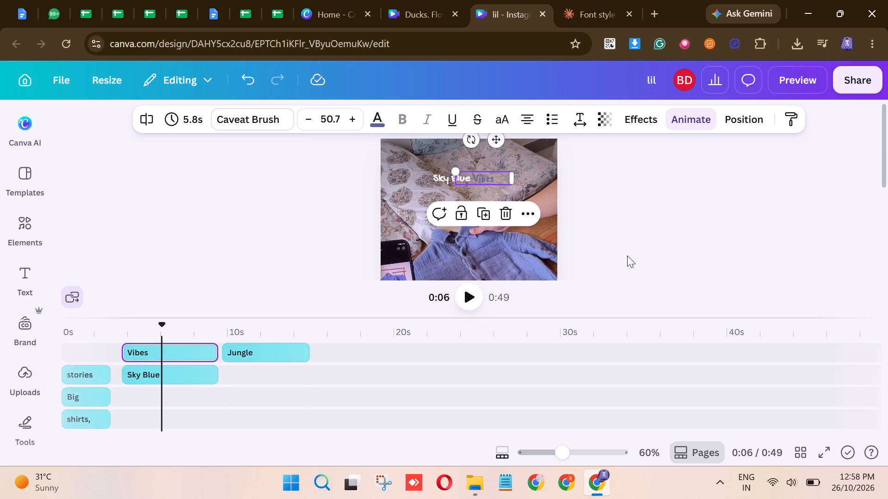
Play on to the "Jungle Olive" caption at 0:11 and recolour the word "Olive" with a dark brown sampled from the shirt.
{"action": "left_click", "coordinate": [473, 298]}
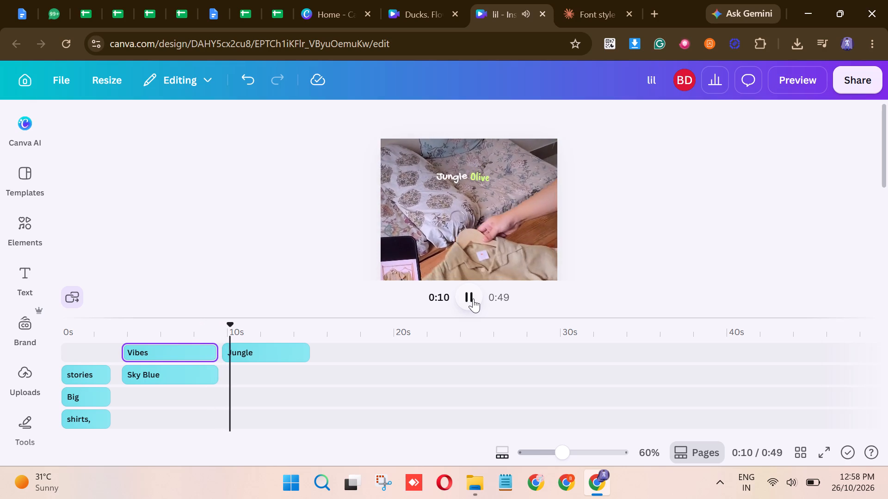
{"action": "left_click", "coordinate": [473, 177]}
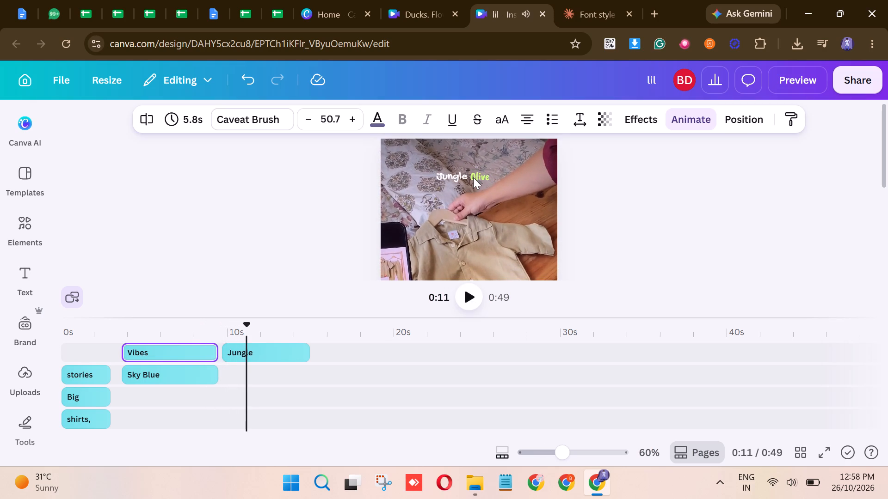
{"action": "left_click", "coordinate": [374, 123]}
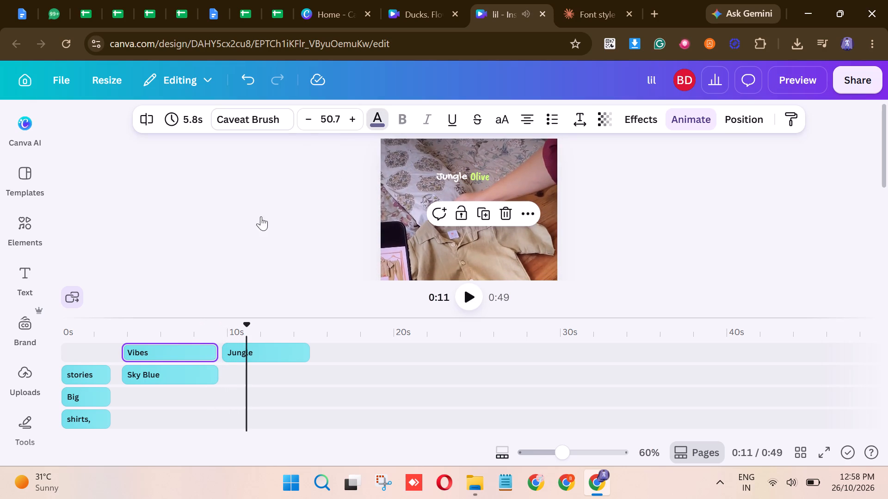
{"action": "left_click", "coordinate": [99, 261]}
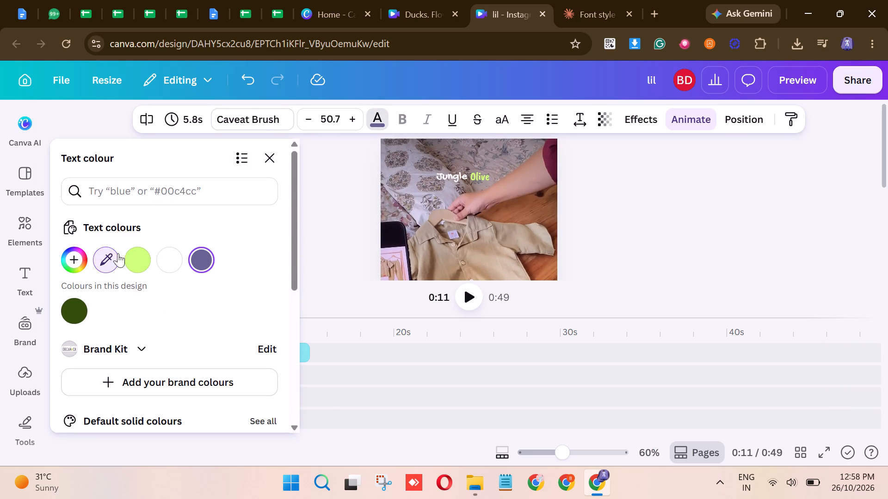
{"action": "left_click", "coordinate": [489, 254]}
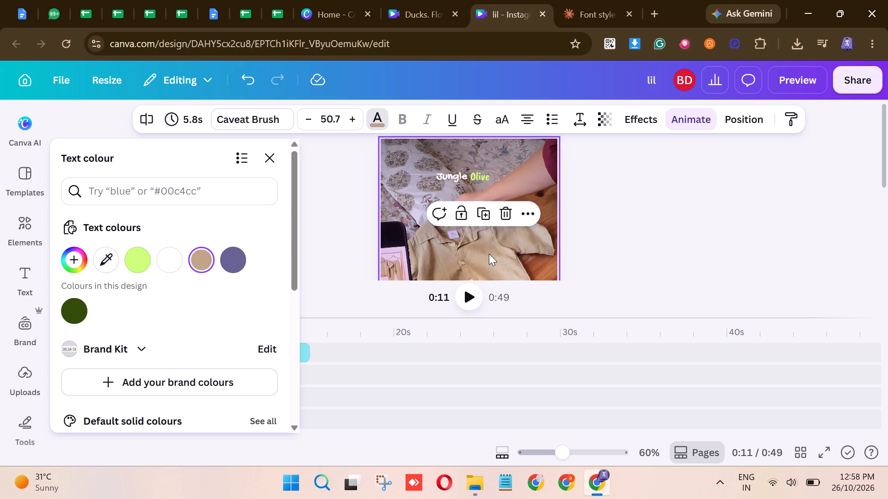
{"action": "left_click", "coordinate": [475, 177]}
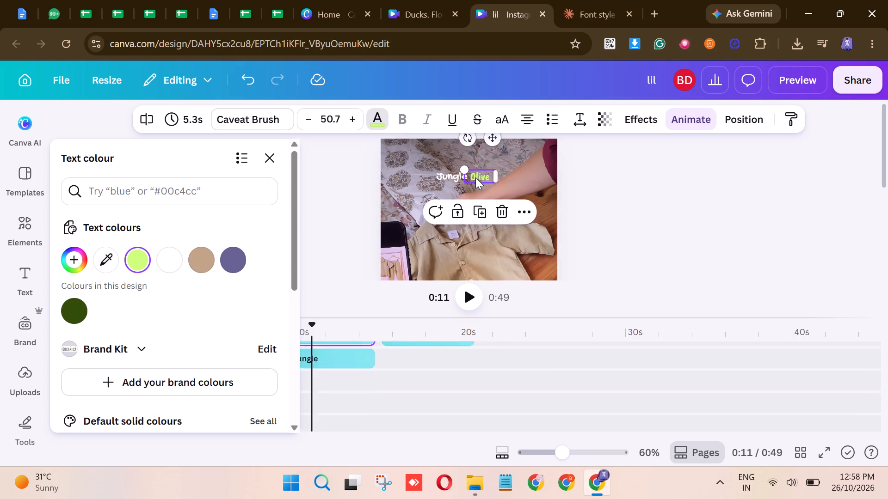
{"action": "left_click", "coordinate": [197, 270]}
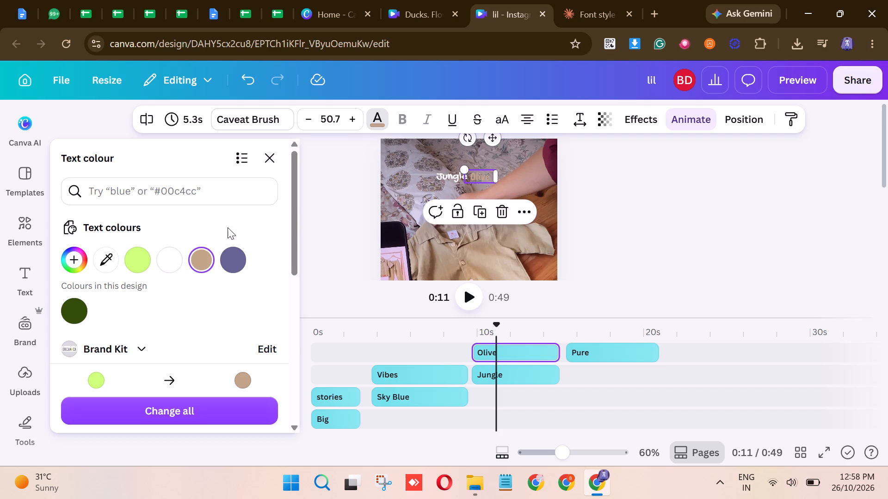
{"action": "left_click", "coordinate": [110, 262]}
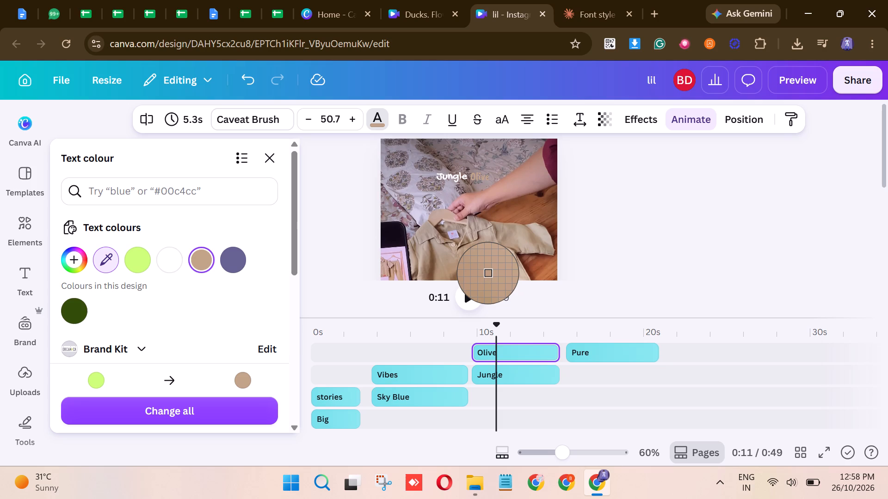
{"action": "left_click", "coordinate": [488, 273]}
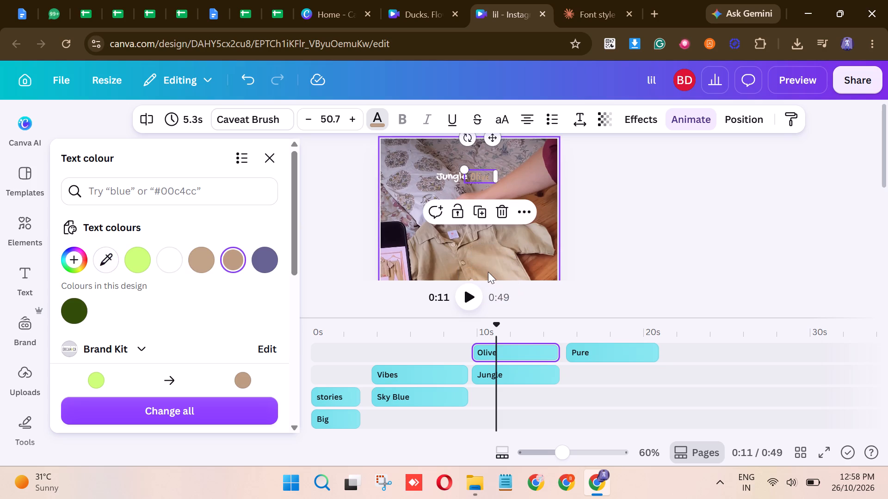
{"action": "left_click", "coordinate": [606, 235]}
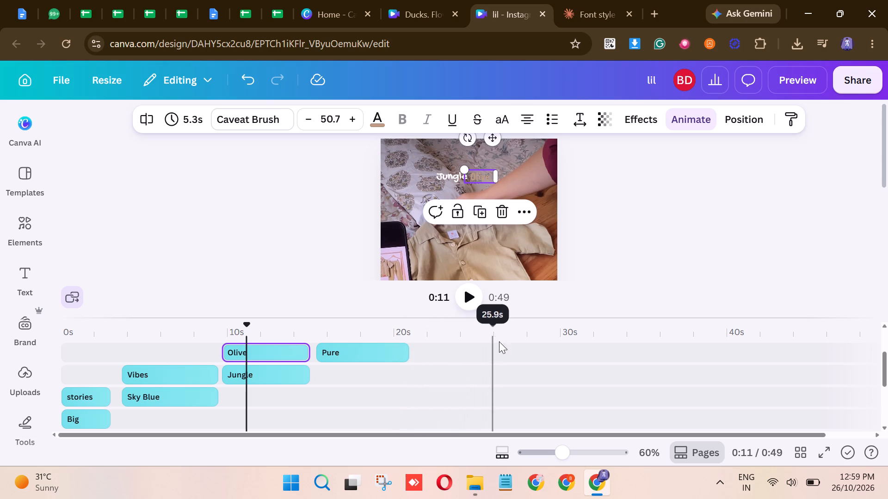
{"action": "left_click", "coordinate": [373, 113]}
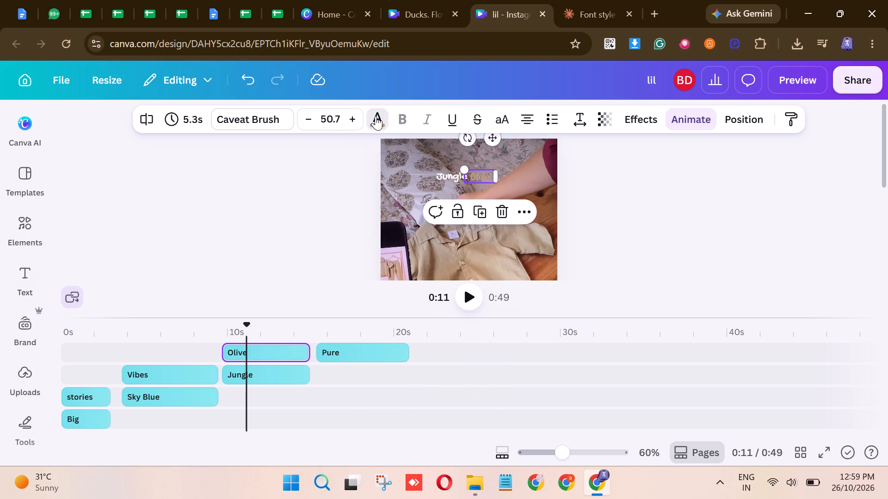
{"action": "left_click", "coordinate": [109, 259]}
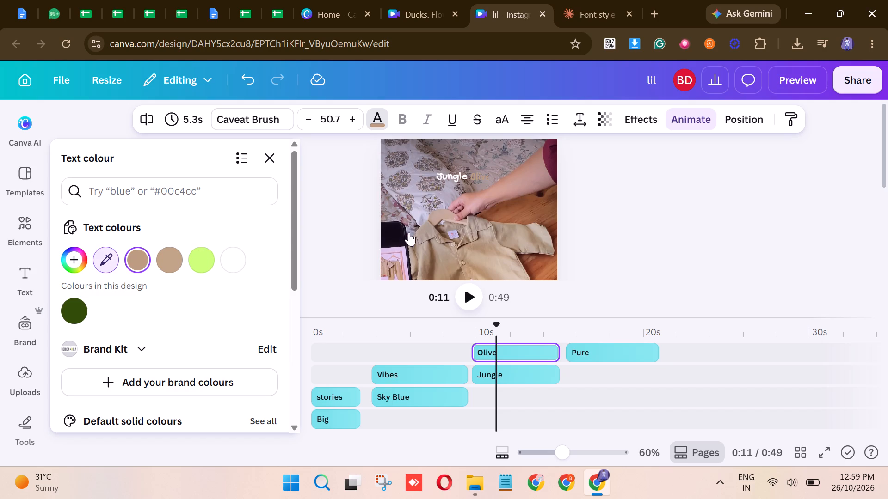
{"action": "left_click", "coordinate": [464, 260]}
{"action": "left_click", "coordinate": [720, 220]}
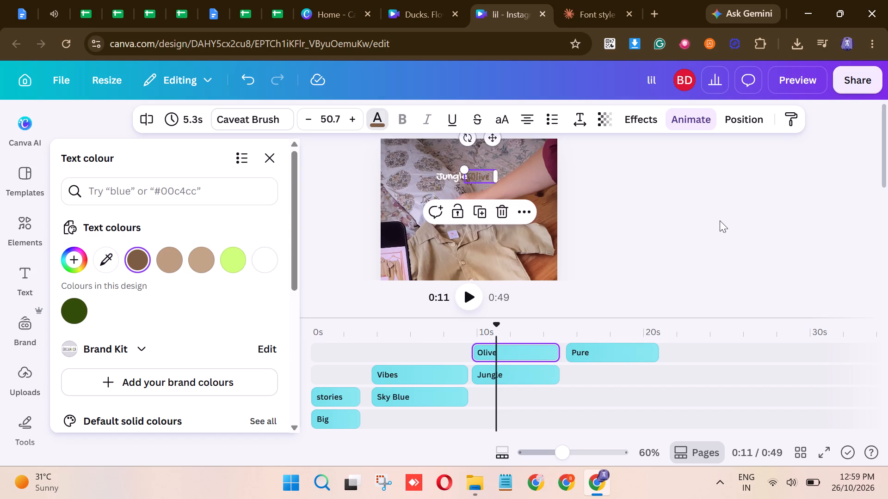
Play on to the "Pure Cream" caption at 0:17 and recolour the word "Cream" with a dusty pink-beige sampled from the cream shirt.
{"action": "left_click", "coordinate": [463, 288]}
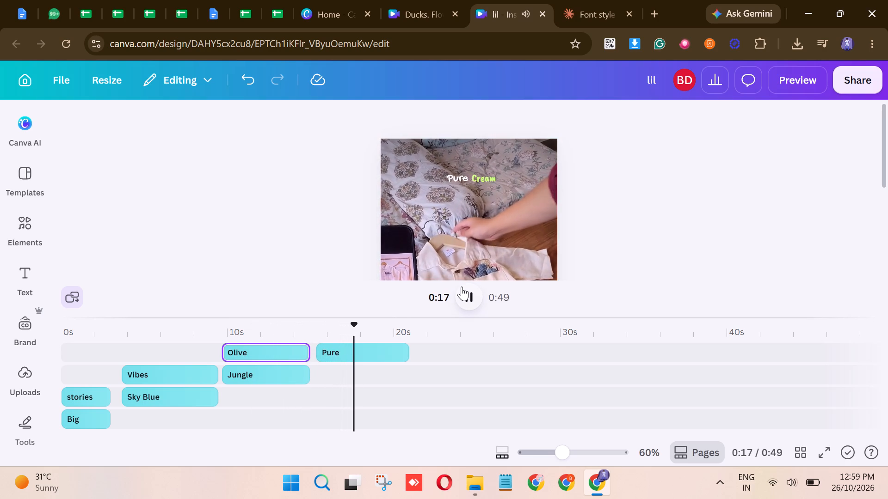
{"action": "left_click", "coordinate": [485, 177]}
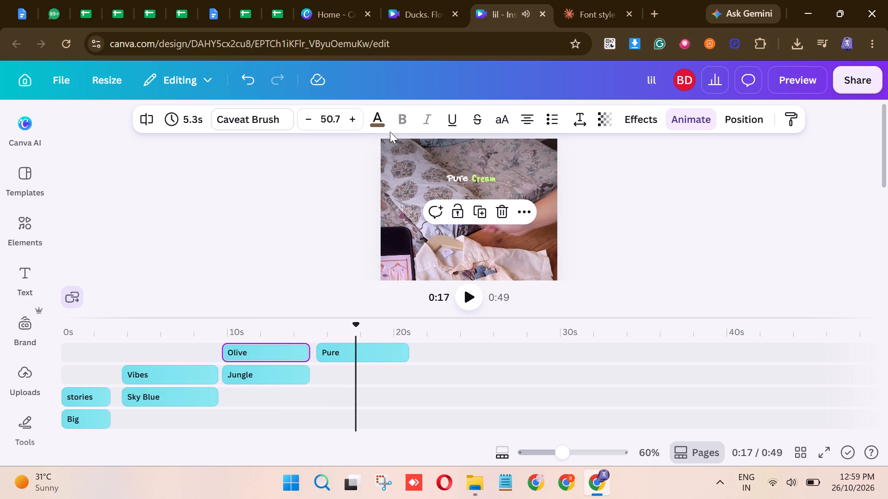
{"action": "left_click", "coordinate": [478, 176]}
{"action": "left_click", "coordinate": [379, 124]}
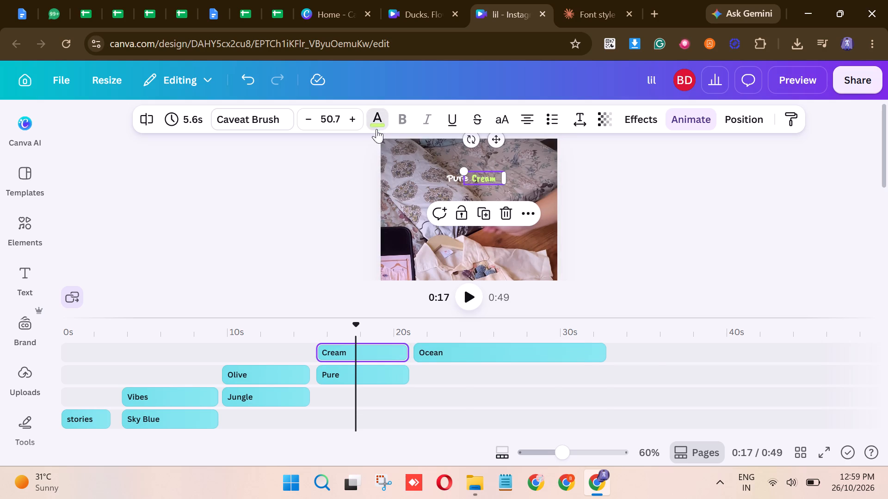
{"action": "left_click", "coordinate": [112, 253]}
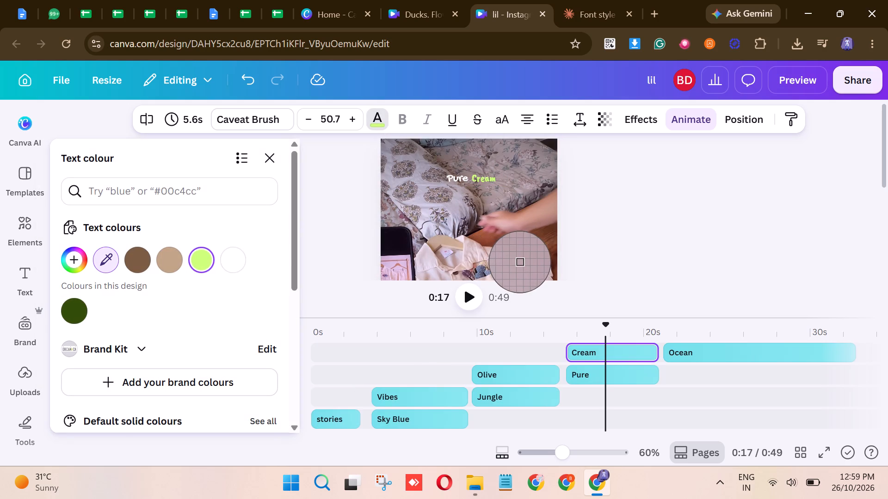
{"action": "left_click", "coordinate": [430, 264]}
{"action": "left_click", "coordinate": [603, 213]}
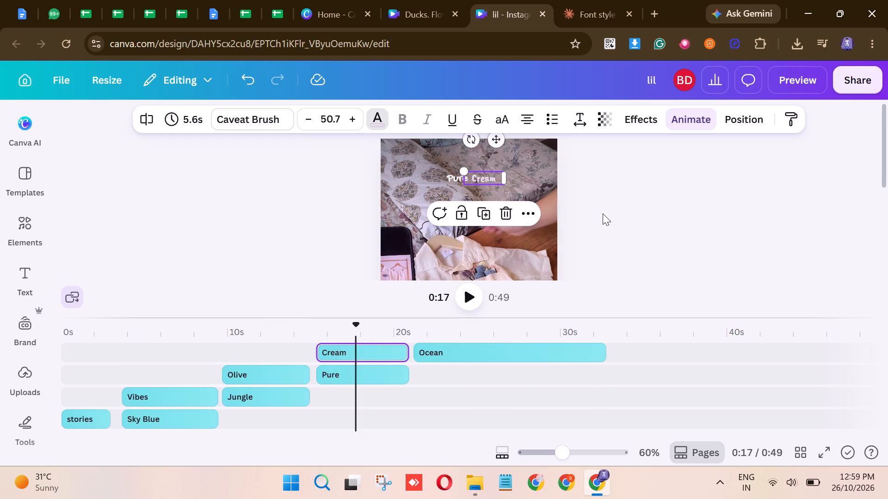
{"action": "left_click", "coordinate": [601, 213]}
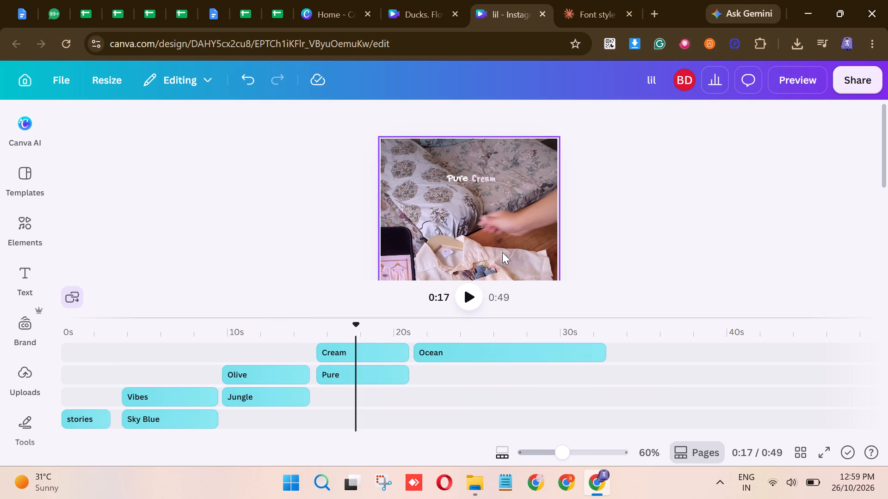
{"action": "scroll", "coordinate": [502, 254], "scroll_direction": "down", "scroll_amount": 1}
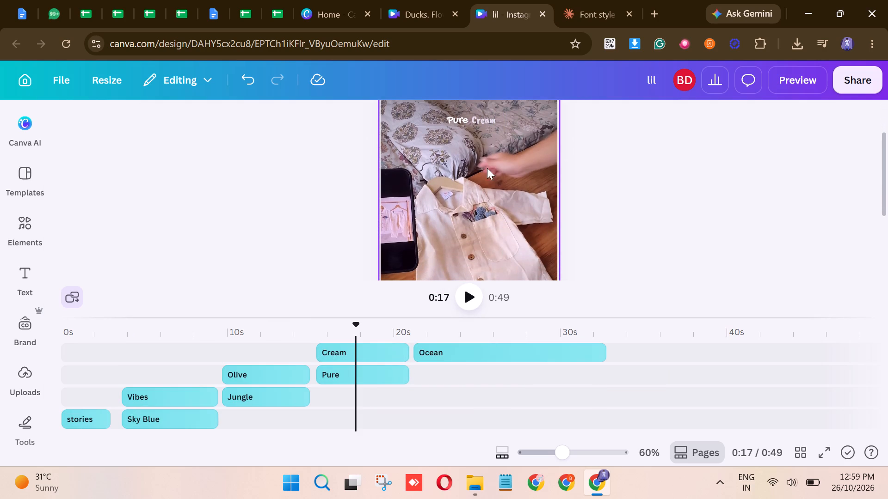
{"action": "left_click", "coordinate": [488, 123]}
{"action": "left_click", "coordinate": [372, 122]}
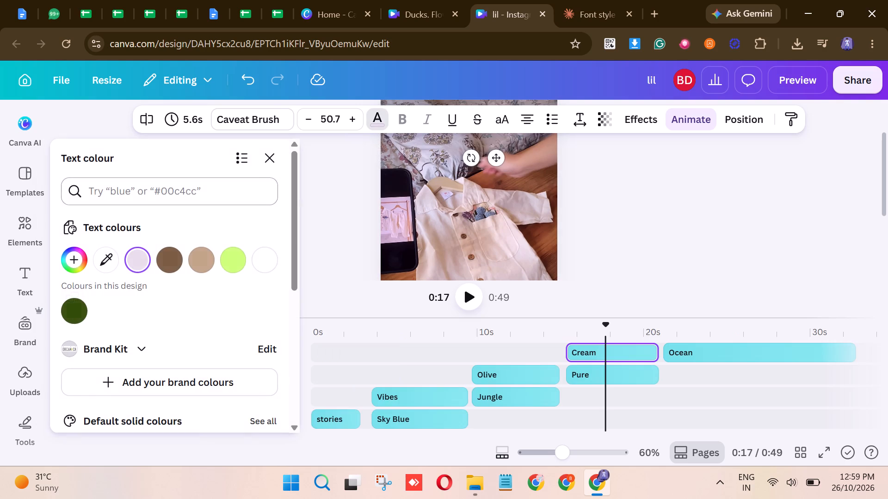
{"action": "left_click", "coordinate": [114, 266]}
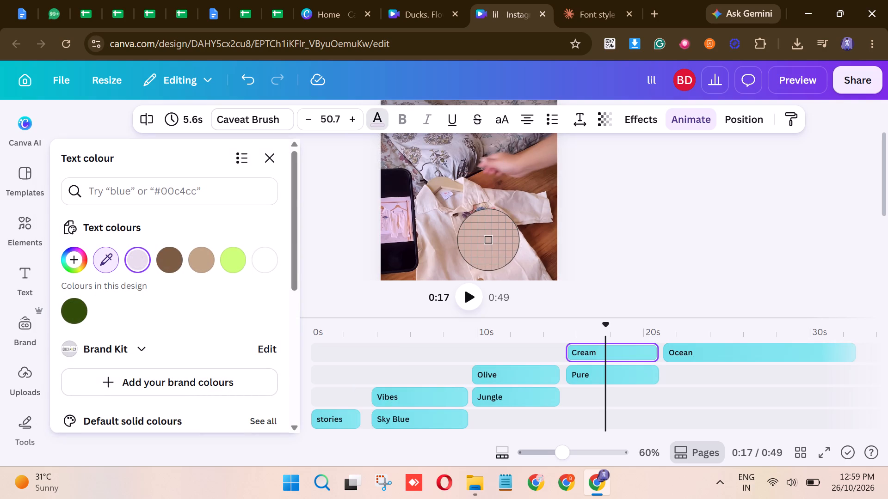
{"action": "left_click", "coordinate": [490, 240]}
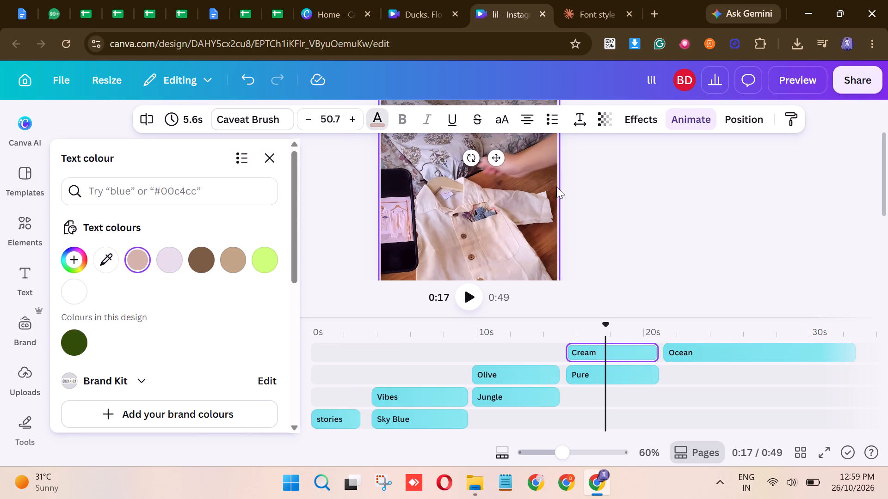
Play on to the "Ocean Teal" caption at 0:23 and recolour the word "Teal" with a bright blue sampled from the shirt.
{"action": "scroll", "coordinate": [556, 187], "scroll_direction": "up", "scroll_amount": 2}
{"action": "left_click", "coordinate": [603, 189]}
{"action": "left_click", "coordinate": [478, 295]}
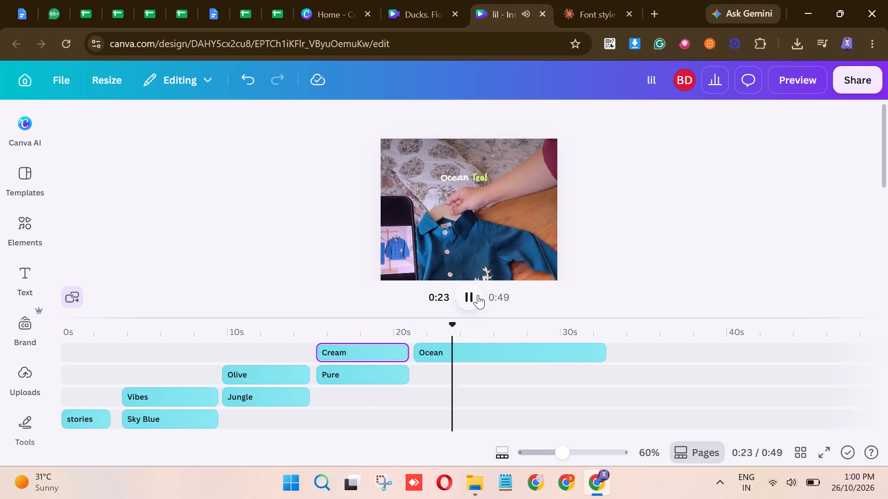
{"action": "left_click", "coordinate": [478, 295]}
{"action": "scroll", "coordinate": [478, 276], "scroll_direction": "down", "scroll_amount": 1}
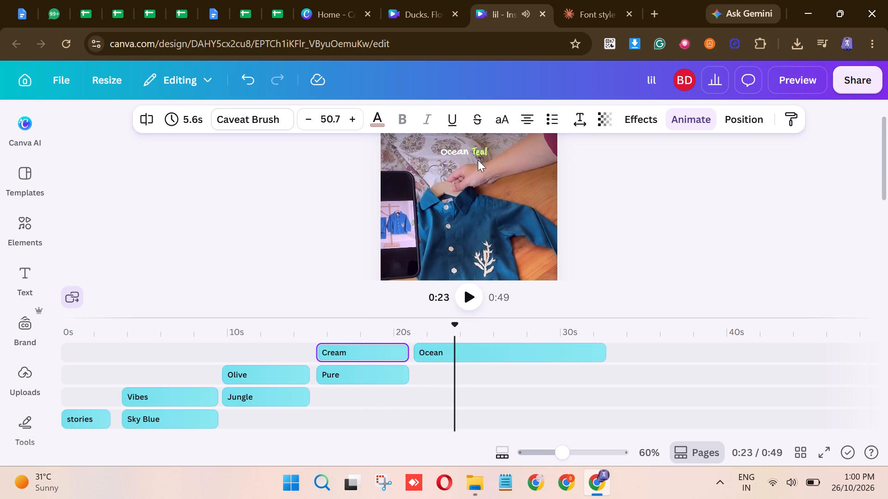
{"action": "left_click", "coordinate": [478, 153]}
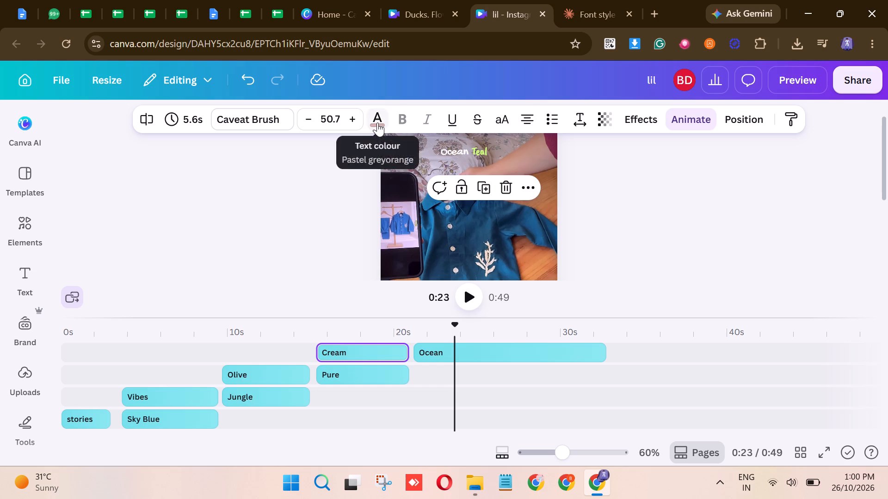
{"action": "left_click", "coordinate": [488, 149]}
{"action": "left_click", "coordinate": [379, 118]}
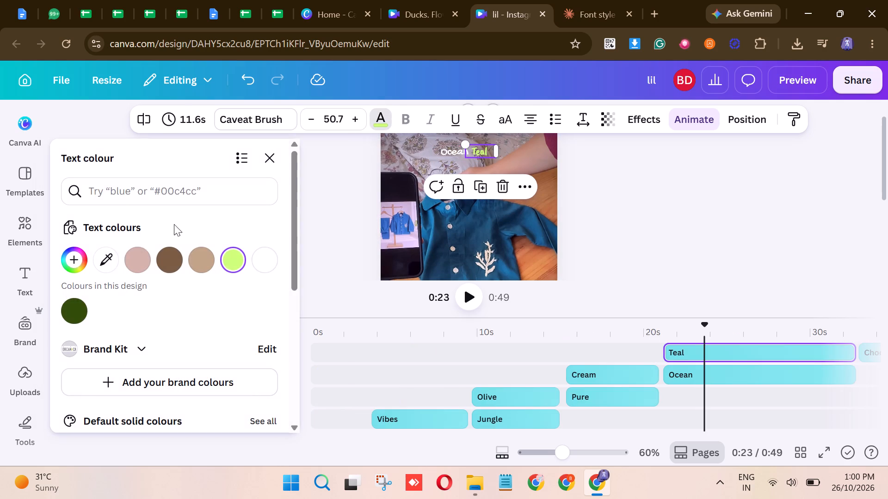
{"action": "left_click", "coordinate": [108, 254]}
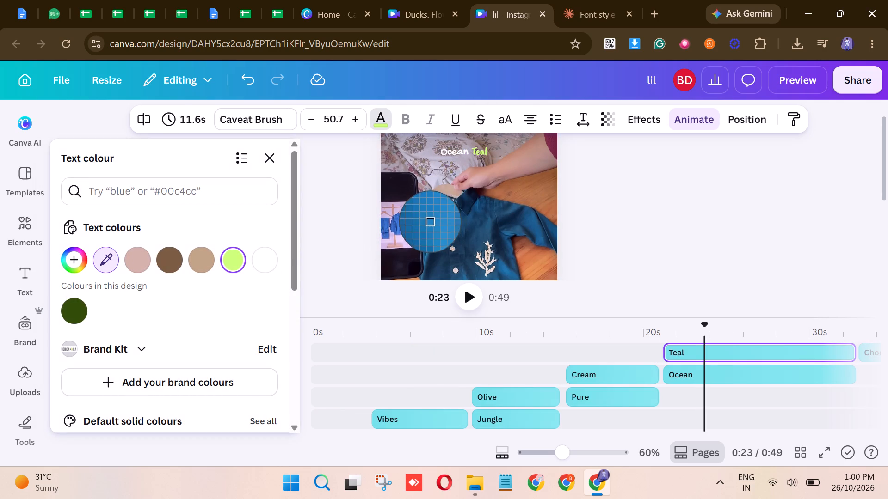
{"action": "left_click", "coordinate": [432, 215]}
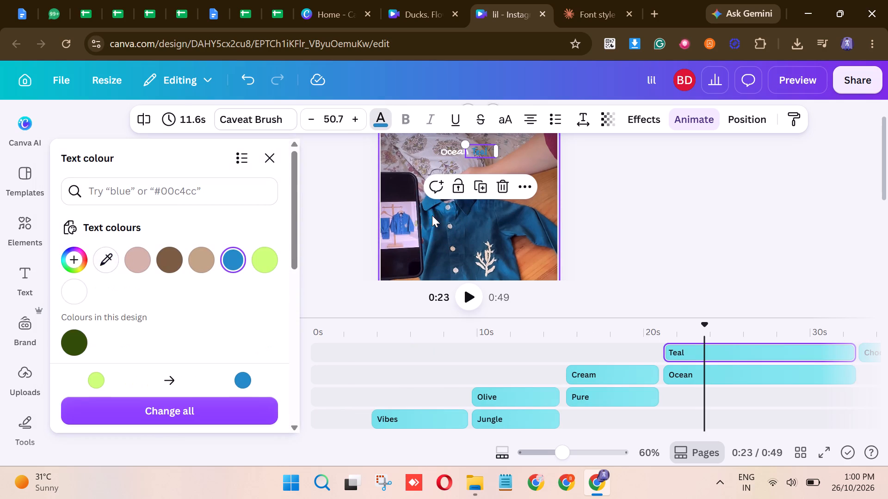
{"action": "left_click", "coordinate": [621, 181]}
Play on to the "Choco Brown" caption at 0:34 and recolour the word "Brown" with a reddish brown sampled from the shirt.
{"action": "key", "text": "space"}
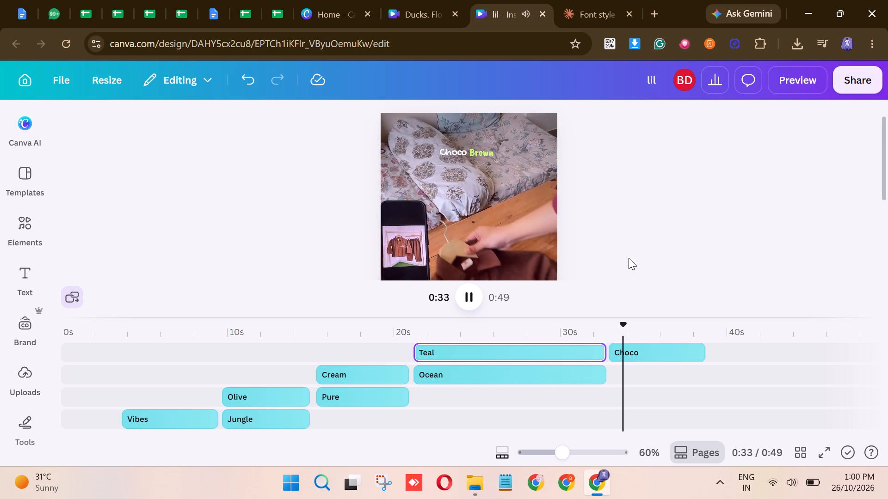
{"action": "key", "text": "space"}
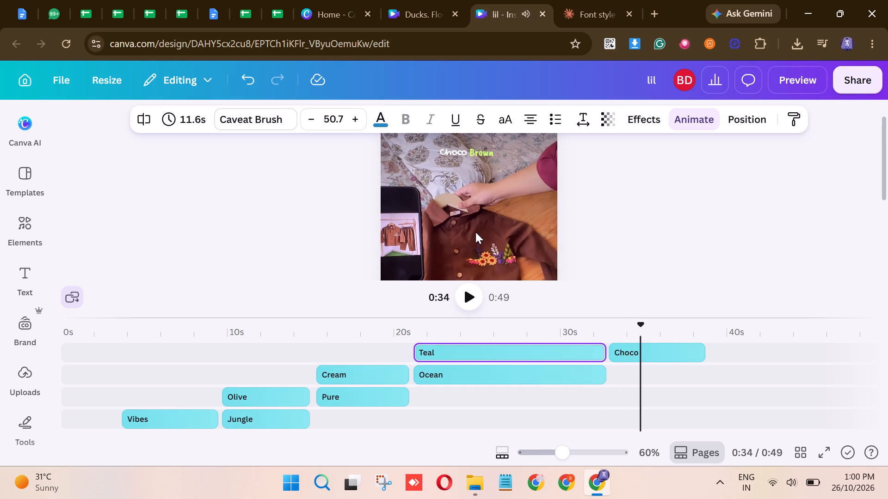
{"action": "scroll", "coordinate": [475, 232], "scroll_direction": "down", "scroll_amount": 2}
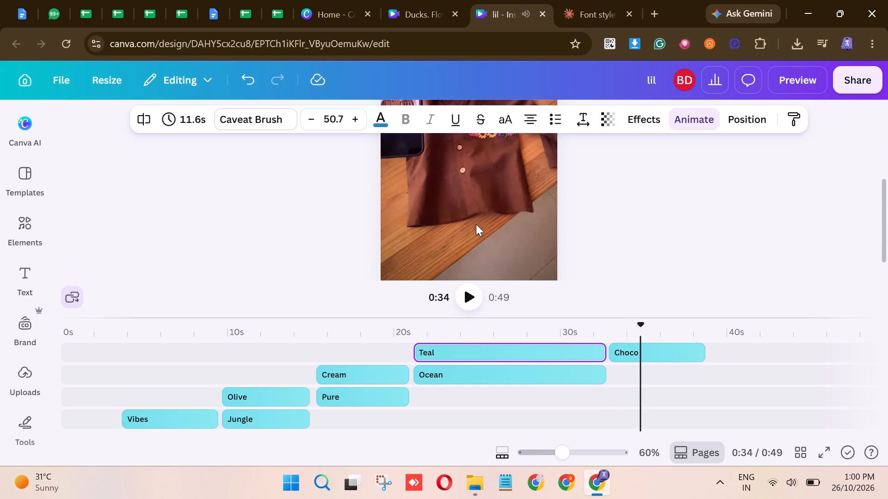
{"action": "scroll", "coordinate": [476, 224], "scroll_direction": "up", "scroll_amount": 2}
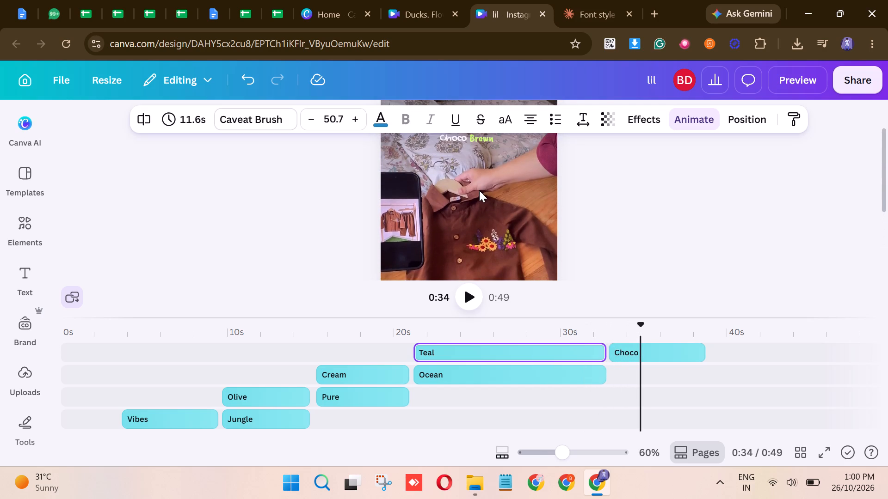
{"action": "scroll", "coordinate": [479, 190], "scroll_direction": "up", "scroll_amount": 1}
{"action": "left_click", "coordinate": [481, 146]}
{"action": "left_click", "coordinate": [481, 146]}
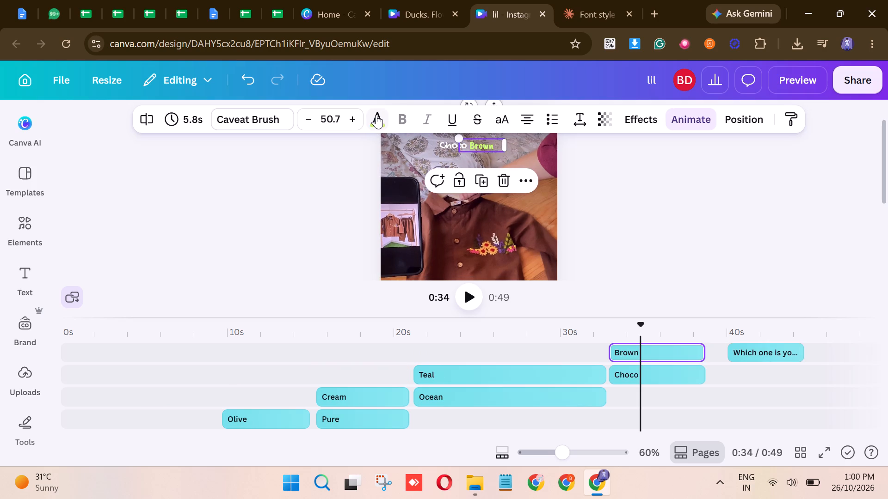
{"action": "left_click", "coordinate": [374, 114]}
{"action": "scroll", "coordinate": [447, 221], "scroll_direction": "down", "scroll_amount": 1}
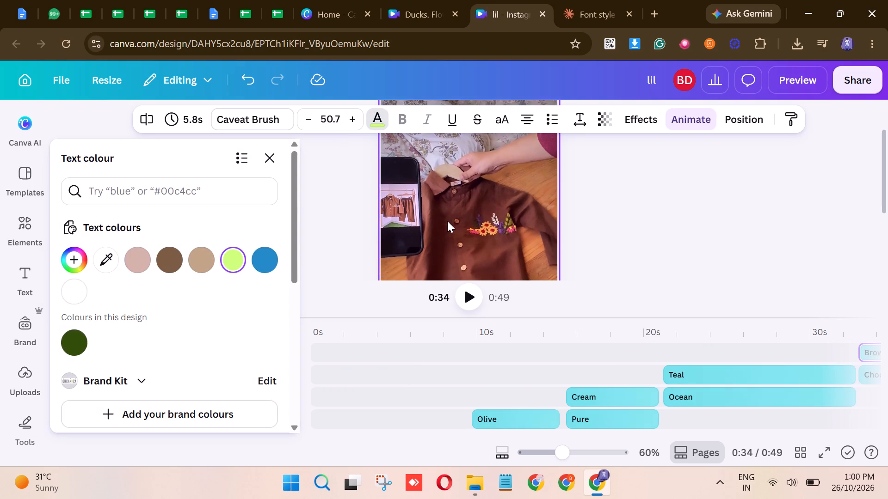
{"action": "scroll", "coordinate": [447, 221], "scroll_direction": "down", "scroll_amount": 1}
{"action": "left_click", "coordinate": [103, 256]}
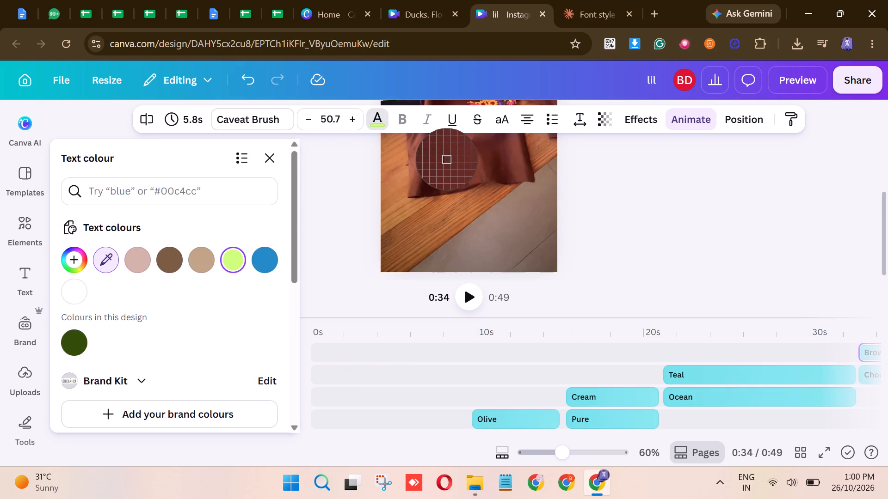
{"action": "left_click", "coordinate": [475, 165]}
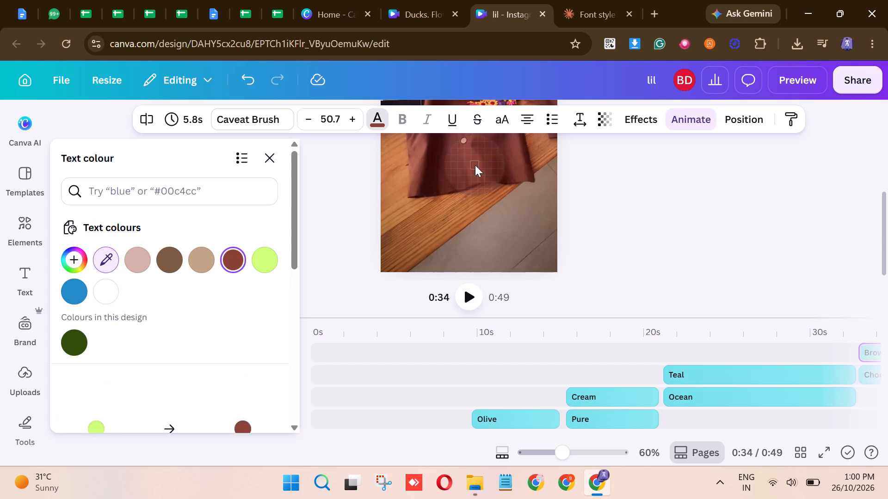
{"action": "scroll", "coordinate": [549, 168], "scroll_direction": "up", "scroll_amount": 3}
{"action": "scroll", "coordinate": [579, 195], "scroll_direction": "up", "scroll_amount": 1}
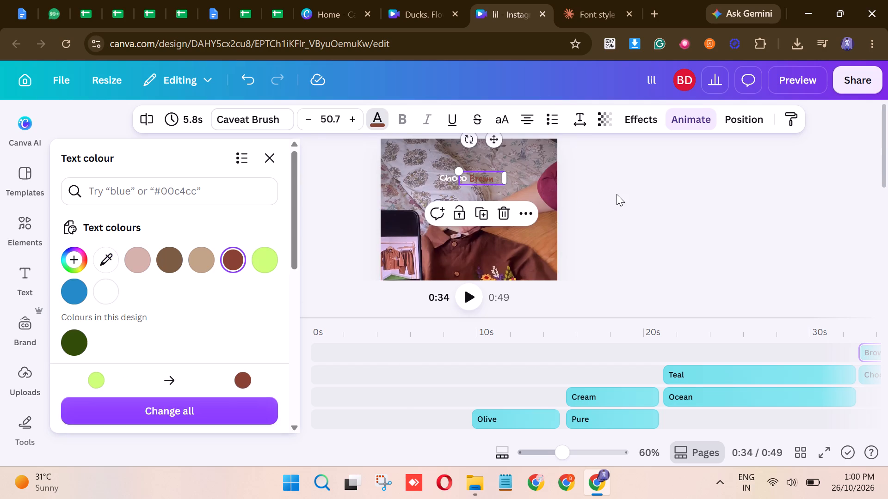
{"action": "left_click", "coordinate": [617, 194]}
Preview the video to check the recoloured accent words, closing the preview at the "Sky Blue Vibes" caption.
{"action": "left_click", "coordinate": [798, 84]}
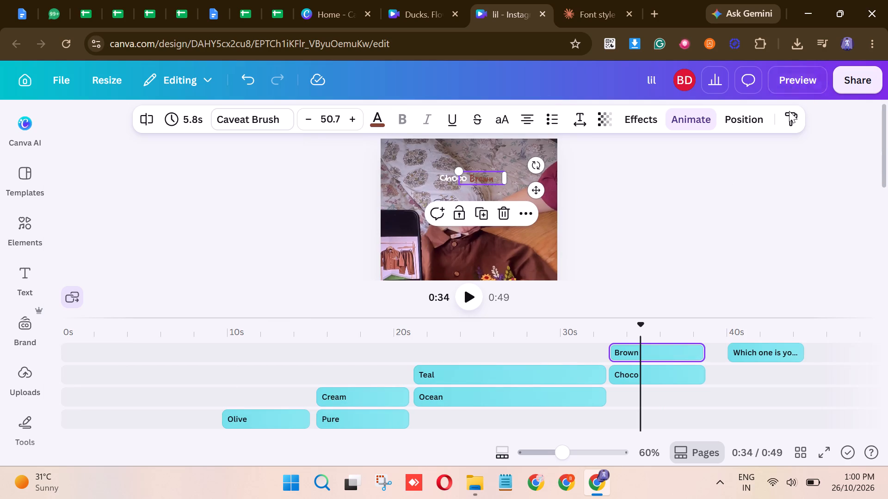
{"action": "left_click", "coordinate": [392, 391]}
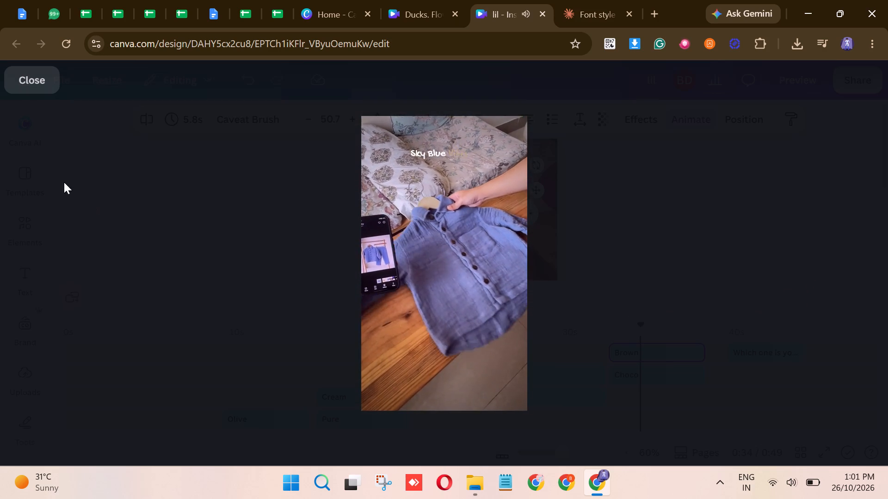
{"action": "left_click", "coordinate": [36, 89]}
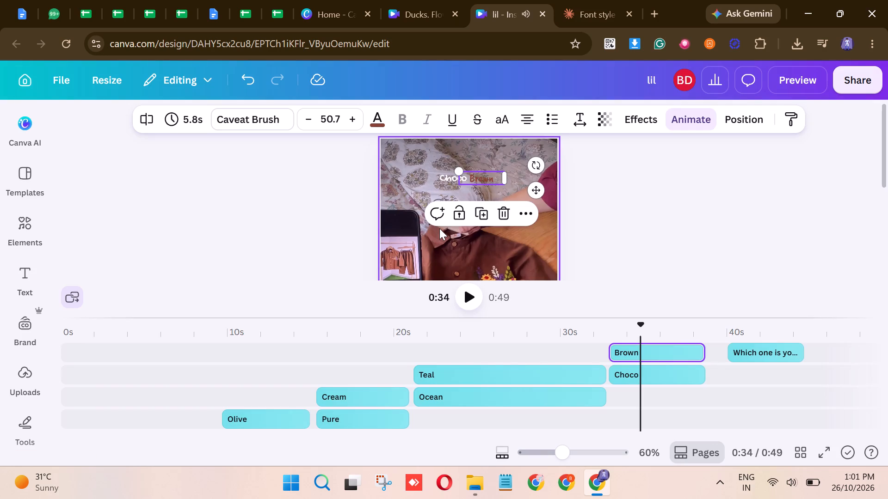
Return to the "Jungle Olive" caption at 0:12 and recolour the word "Olive" with a light tan sampled from the shirt.
{"action": "scroll", "coordinate": [334, 369], "scroll_direction": "right", "scroll_amount": 3}
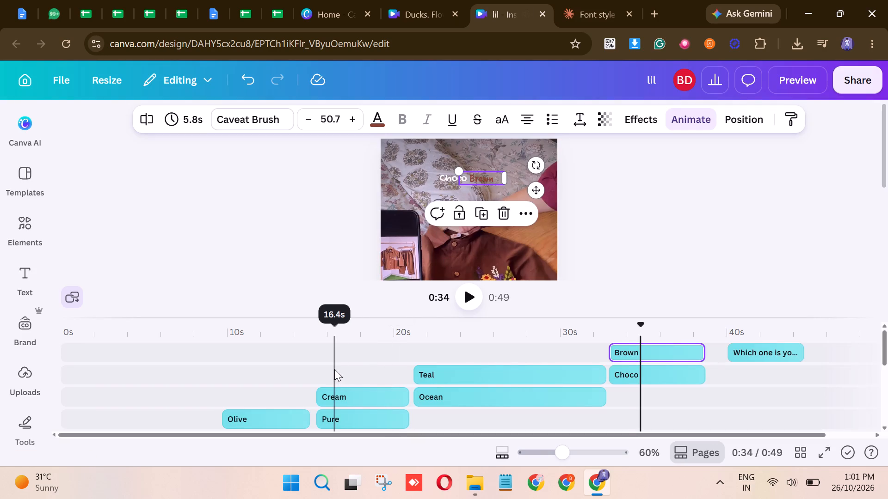
{"action": "scroll", "coordinate": [334, 369], "scroll_direction": "right", "scroll_amount": 3}
{"action": "left_click", "coordinate": [510, 350]}
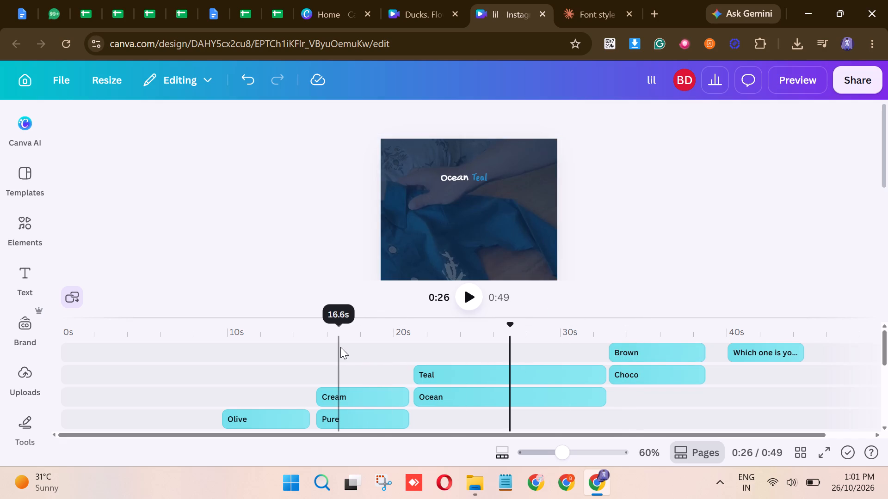
{"action": "left_click", "coordinate": [272, 351]}
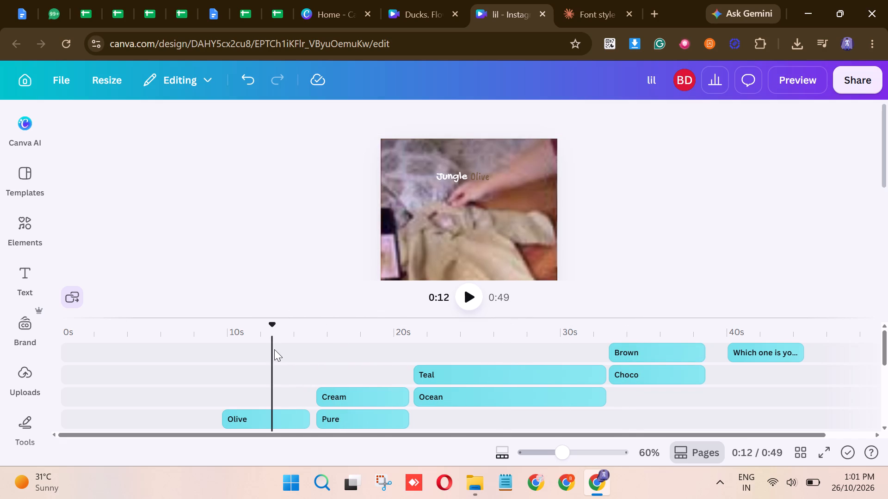
{"action": "scroll", "coordinate": [274, 349], "scroll_direction": "right", "scroll_amount": 4}
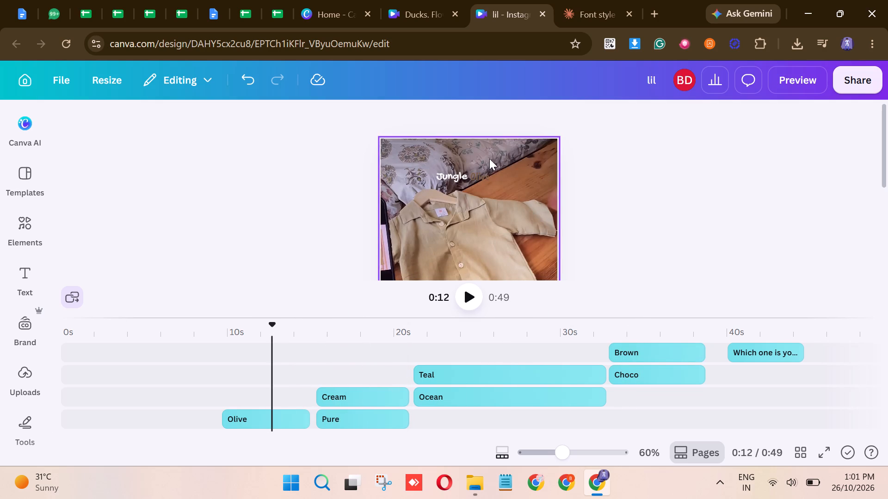
{"action": "left_click", "coordinate": [490, 178]}
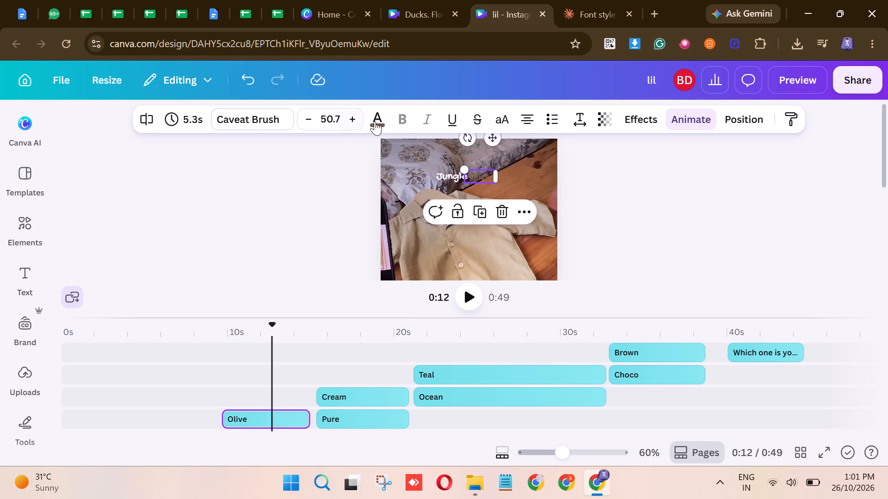
{"action": "left_click", "coordinate": [374, 120]}
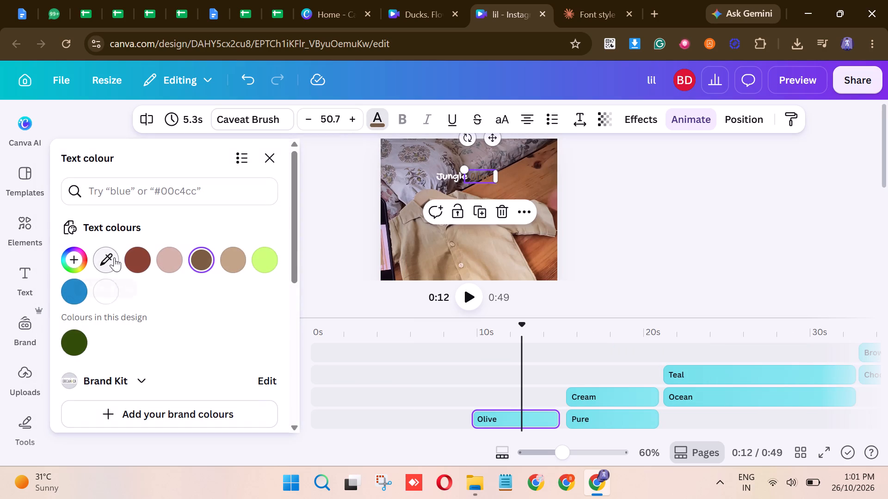
{"action": "left_click", "coordinate": [114, 257]}
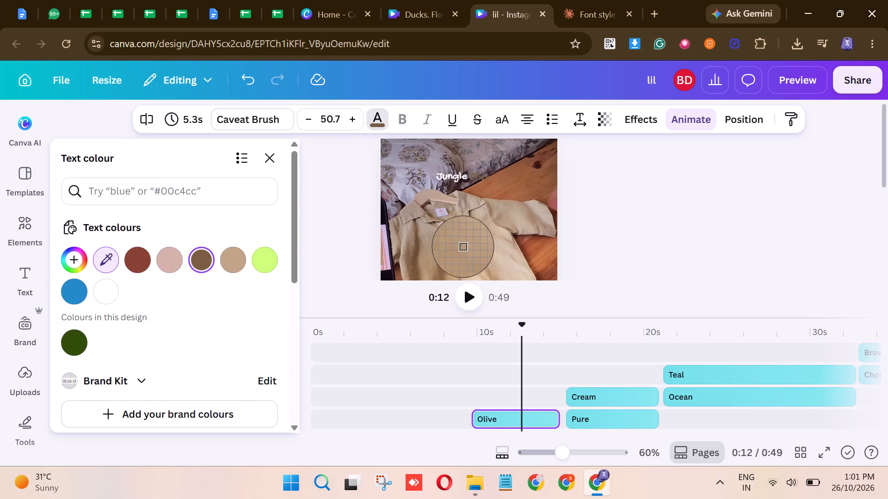
{"action": "left_click", "coordinate": [475, 246]}
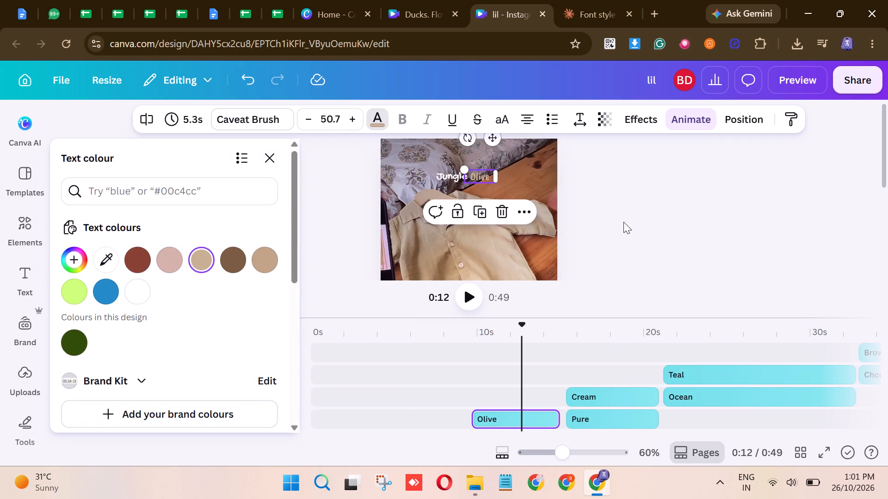
{"action": "left_click", "coordinate": [623, 222]}
Go to the "Sky Blue Vibes" caption at 0:07 and recolour "Vibes" with a muted blue-purple sampled from the shirt, resampling once for a bluer shade.
{"action": "left_click", "coordinate": [186, 355]}
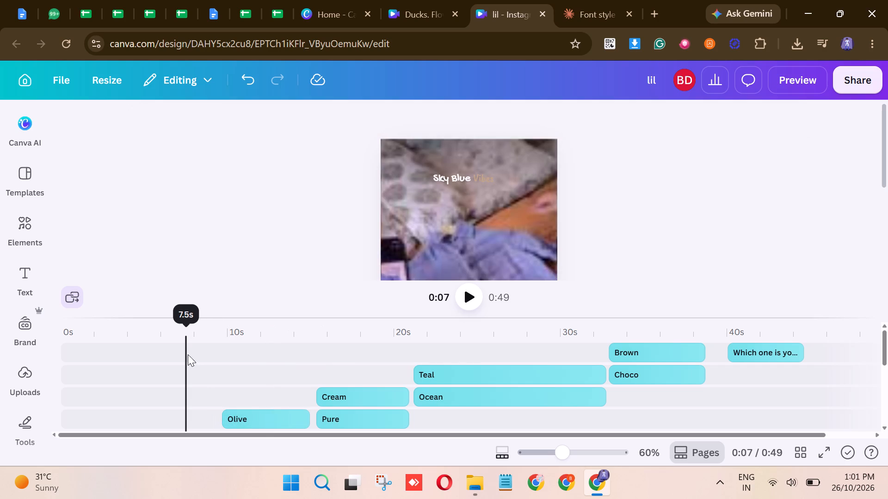
{"action": "left_click", "coordinate": [498, 175]}
{"action": "left_click", "coordinate": [490, 176]}
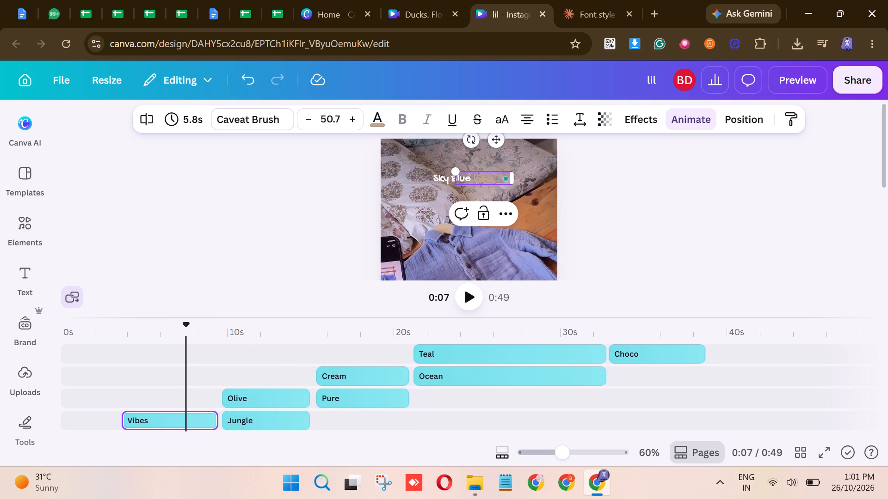
{"action": "left_click", "coordinate": [590, 176]}
{"action": "left_click", "coordinate": [504, 175]}
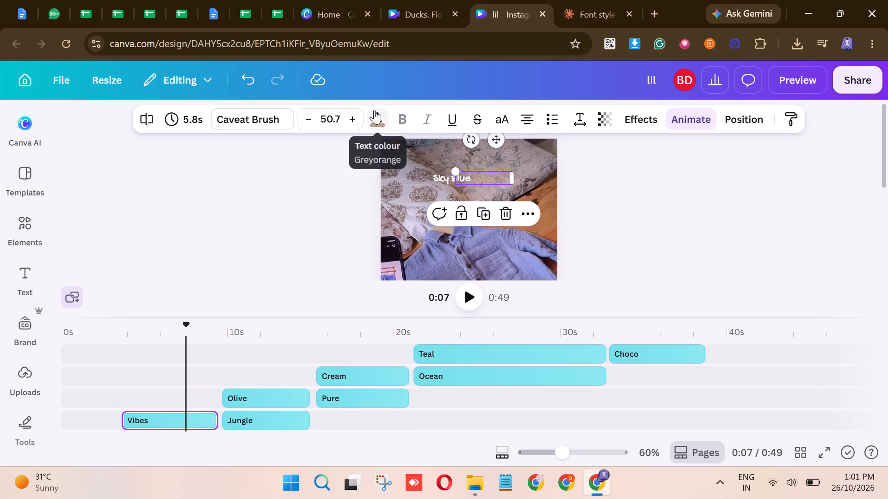
{"action": "left_click", "coordinate": [374, 110]}
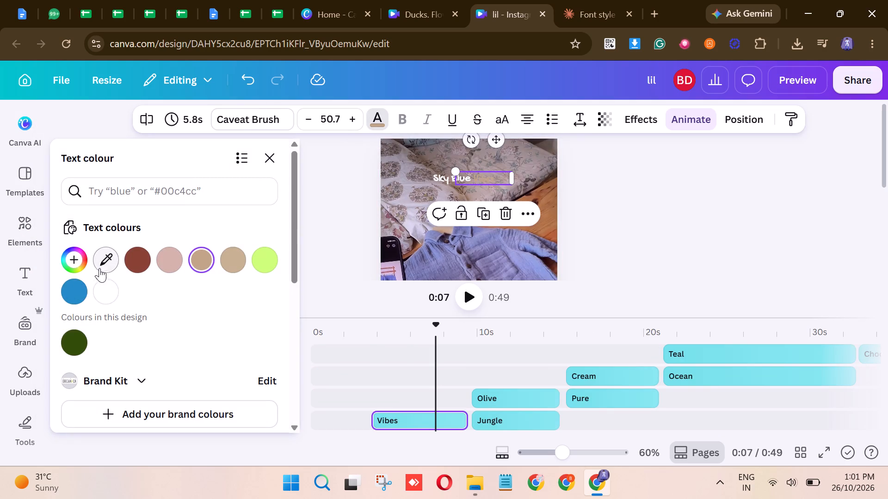
{"action": "left_click", "coordinate": [99, 262]}
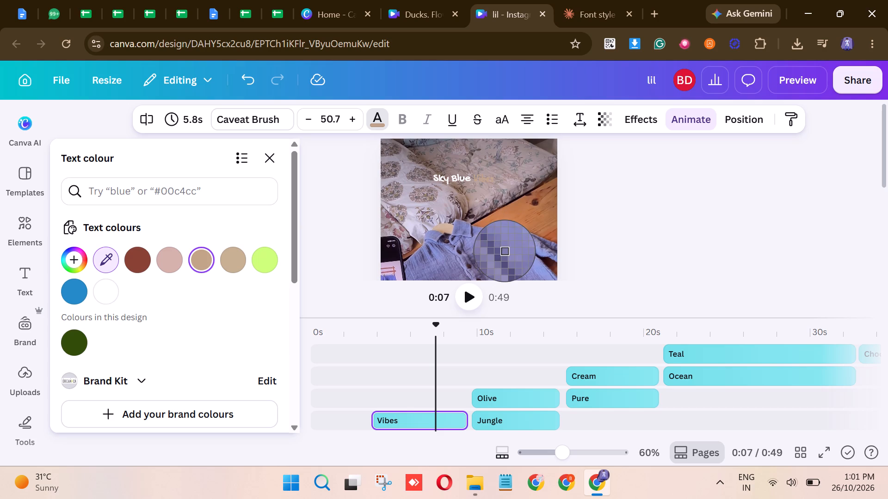
{"action": "left_click", "coordinate": [504, 254]}
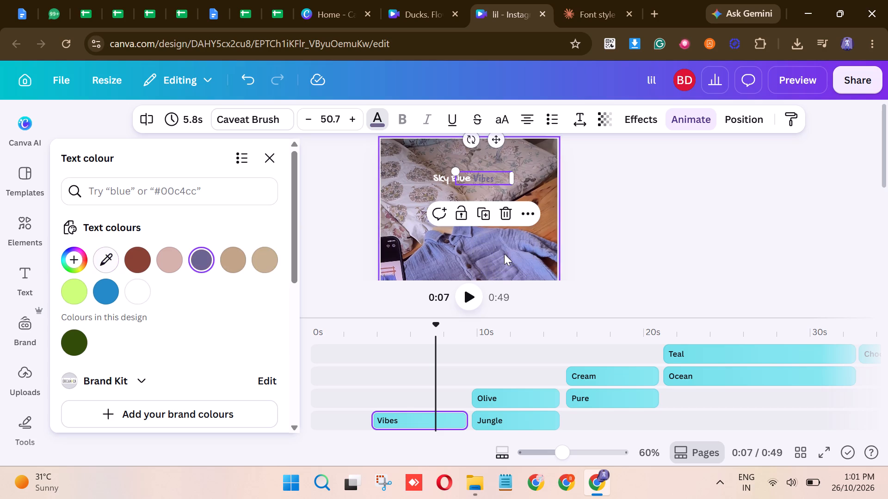
{"action": "left_click", "coordinate": [101, 257]}
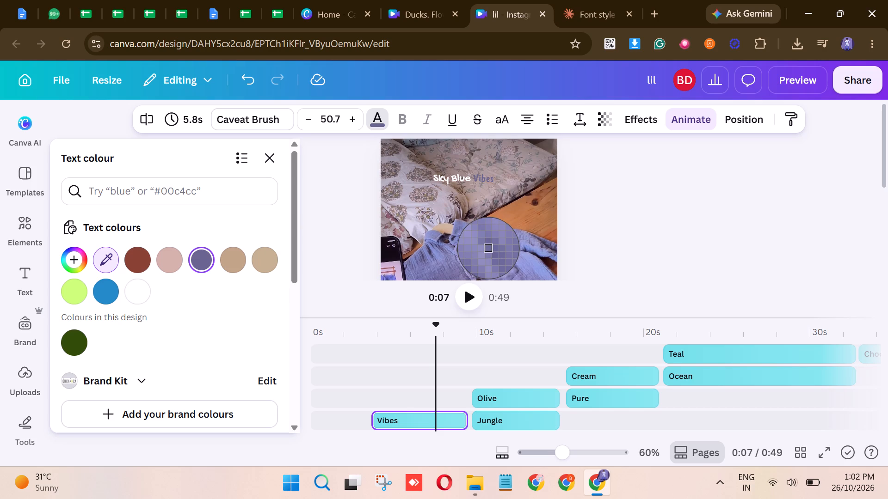
{"action": "left_click", "coordinate": [488, 248]}
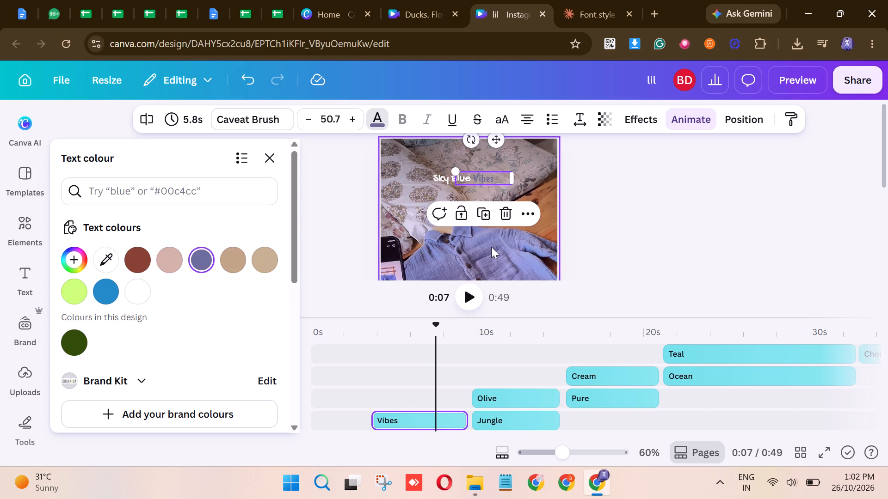
{"action": "left_click", "coordinate": [609, 222]}
Move the playhead back to 0:00 and preview the video, pausing at the "Sky Blue Vibes" caption to check its colours.
{"action": "scroll", "coordinate": [330, 351], "scroll_direction": "right", "scroll_amount": 2}
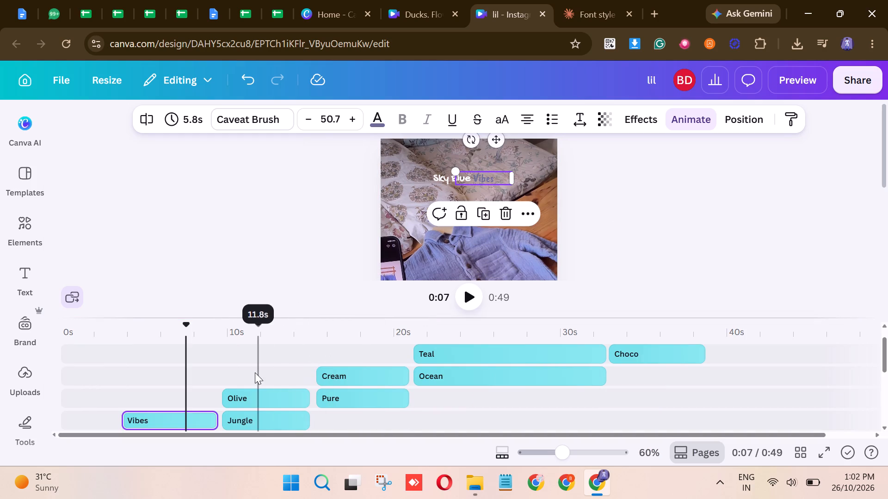
{"action": "scroll", "coordinate": [252, 373], "scroll_direction": "right", "scroll_amount": 2}
{"action": "left_click_drag", "start_coordinate": [186, 329], "coordinate": [128, 332]}
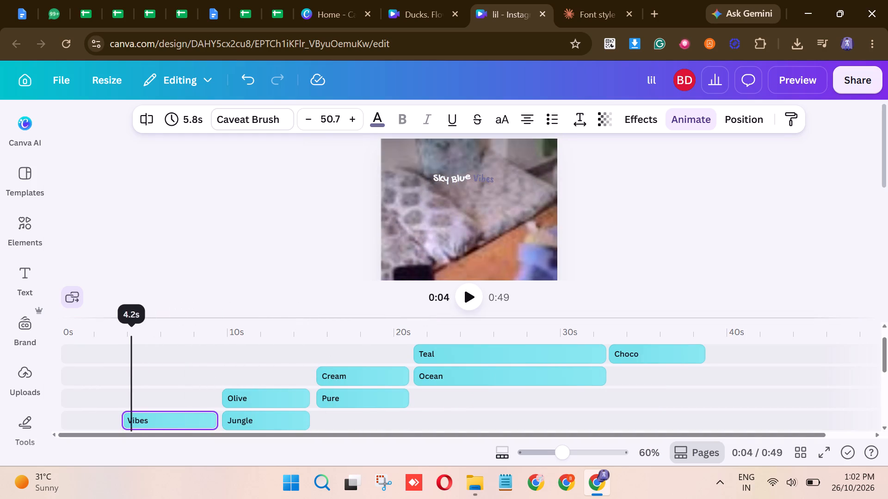
{"action": "left_click_drag", "start_coordinate": [128, 332], "coordinate": [26, 332]}
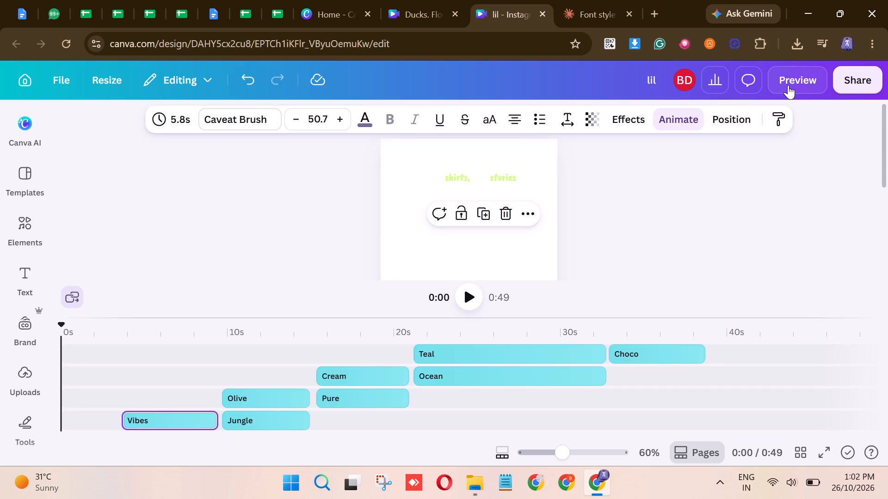
{"action": "left_click", "coordinate": [788, 85]}
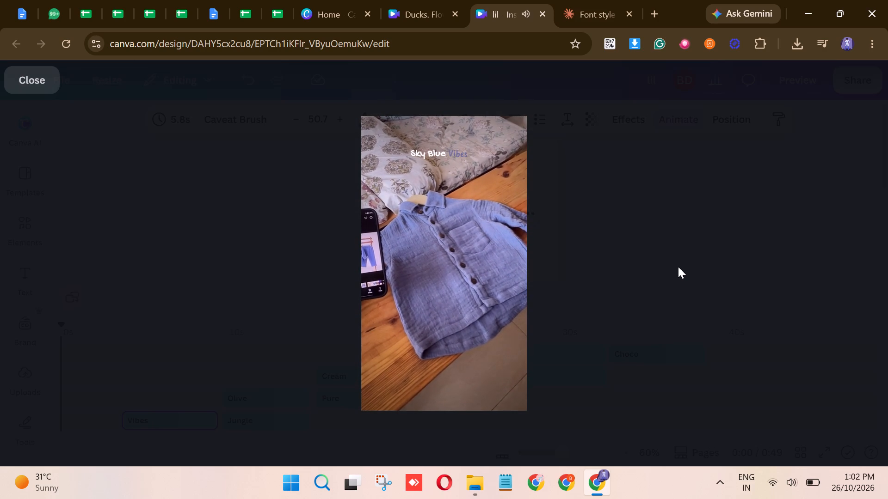
{"action": "key", "text": "space"}
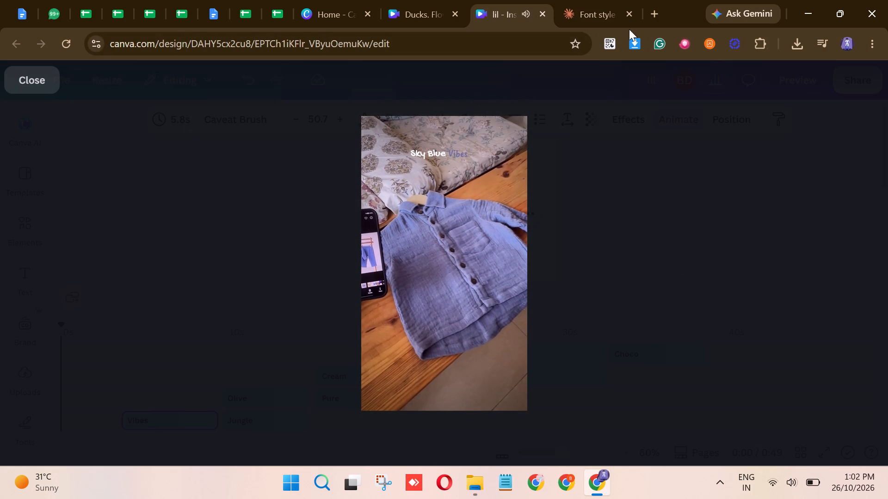
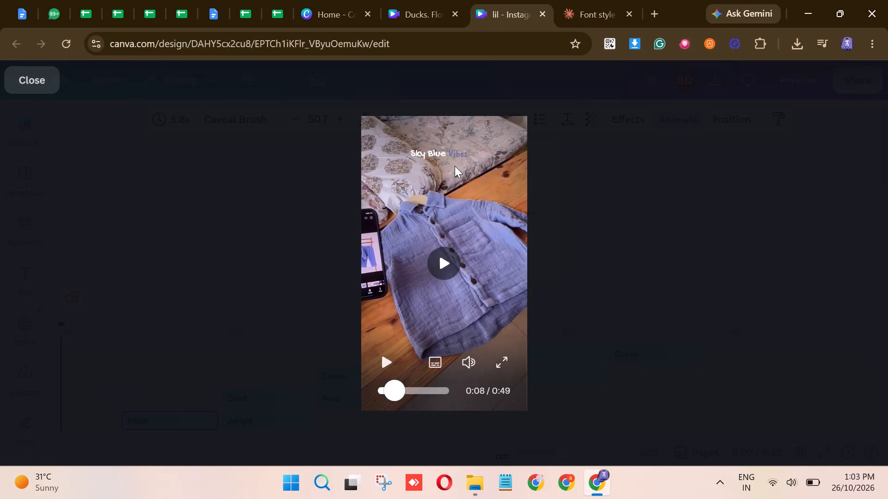
Resume the preview to check the "Jungle Olive" caption's colours, then rewind to replay the video from the beginning.
{"action": "left_click", "coordinate": [456, 155]}
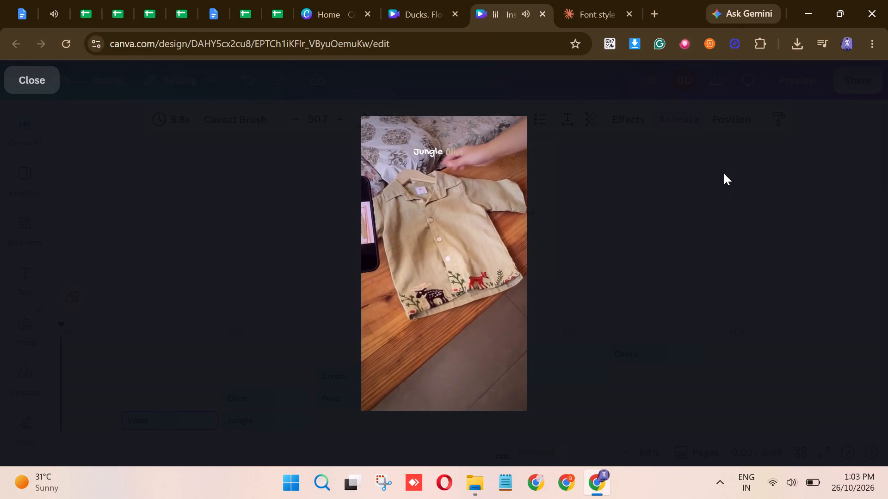
{"action": "left_click_drag", "start_coordinate": [404, 392], "coordinate": [289, 399]}
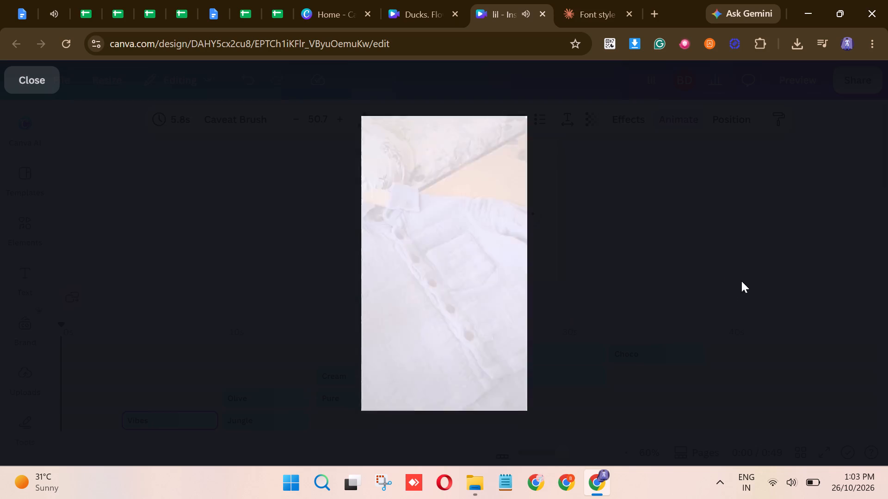
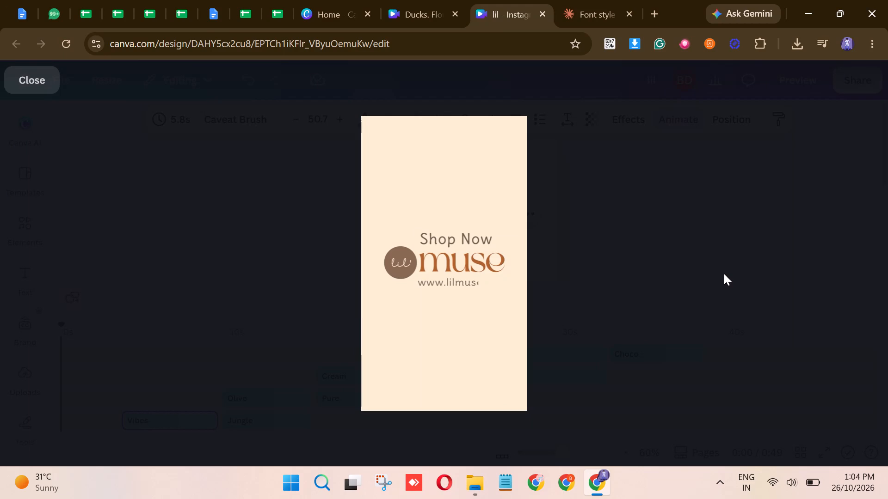
Close the full-screen preview of the "lil" video and return to the editor.
{"action": "left_click", "coordinate": [37, 85]}
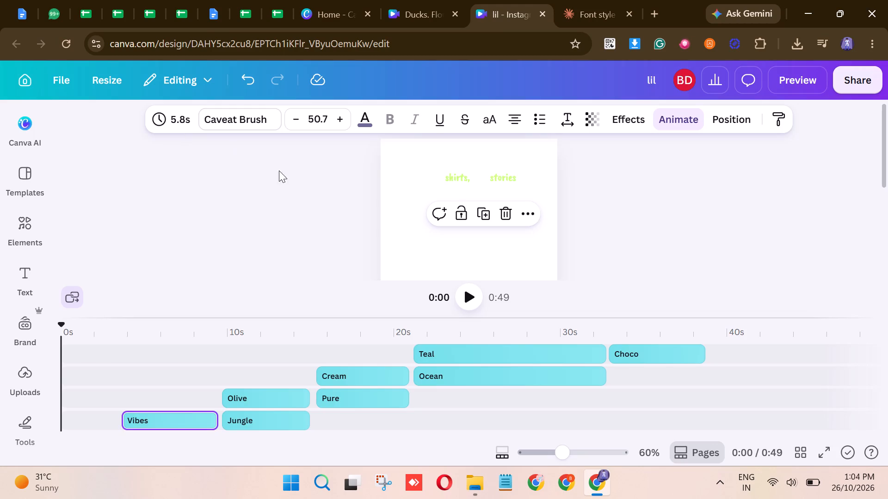
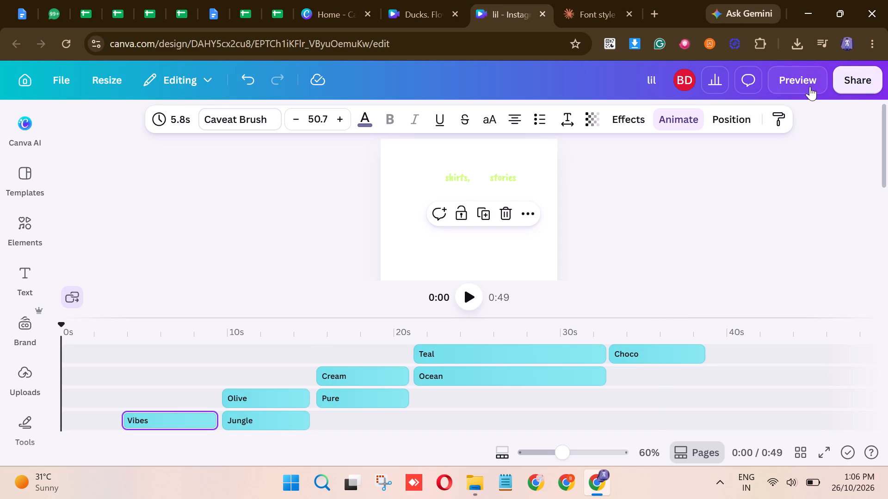
{"action": "left_click", "coordinate": [810, 86]}
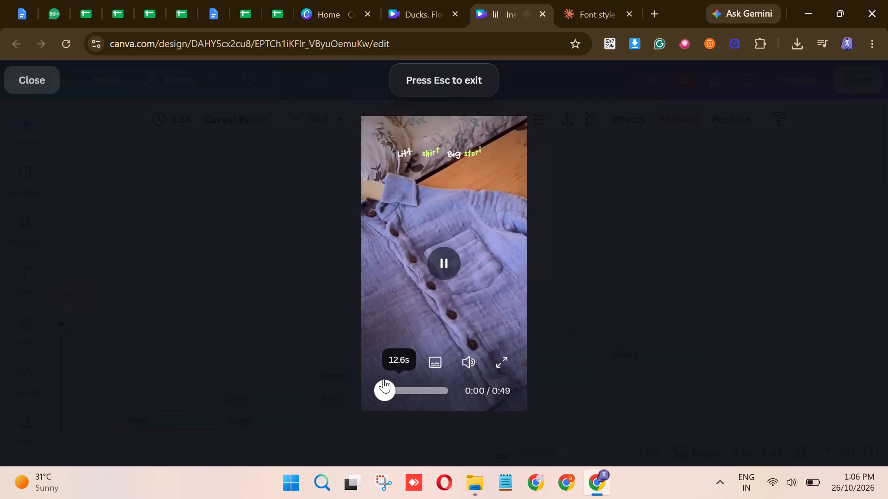
{"action": "left_click", "coordinate": [385, 369]}
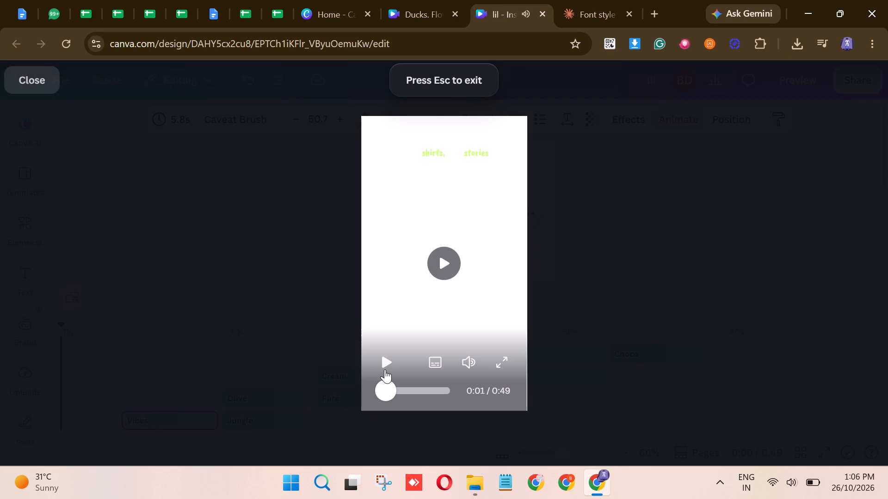
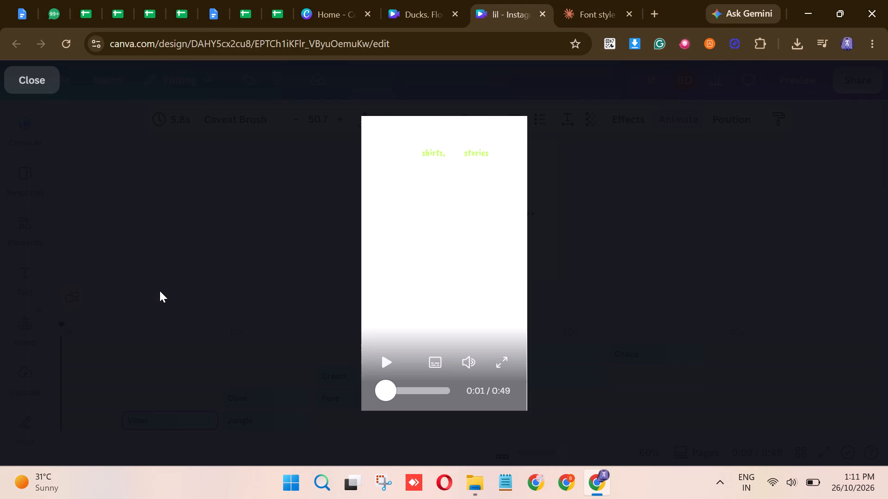
Resume the preview playback and pause it at about 0:14 to check the "Jungle" caption over the embroidered shirt.
{"action": "key", "text": "space"}
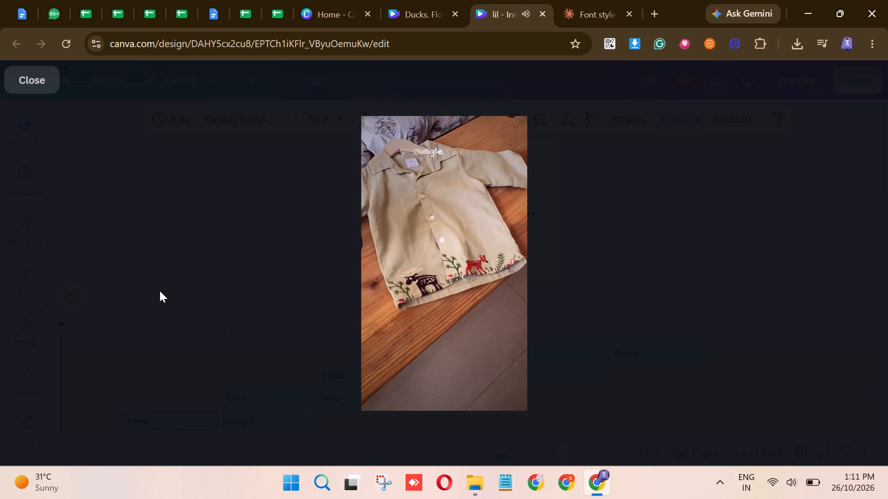
{"action": "key", "text": "space"}
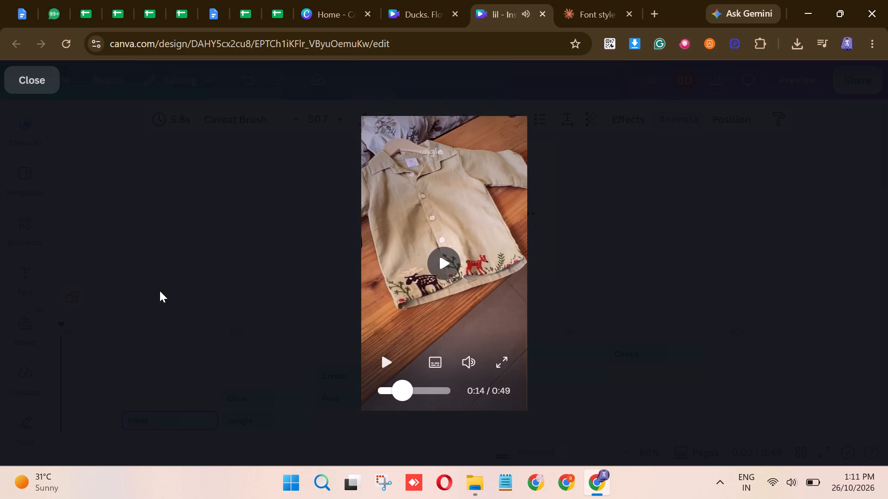
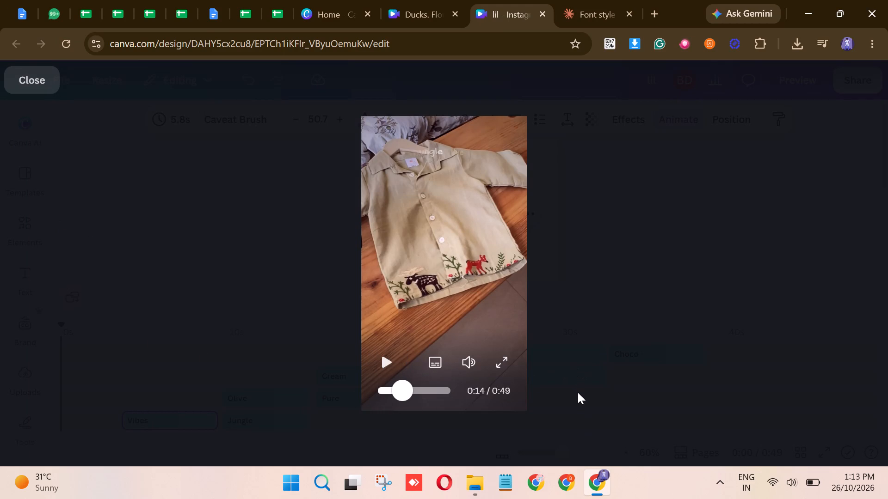
Switch from the "lil" video back to the "Ducks. Flowers. Pure cuteness" design.
{"action": "left_click", "coordinate": [402, 11]}
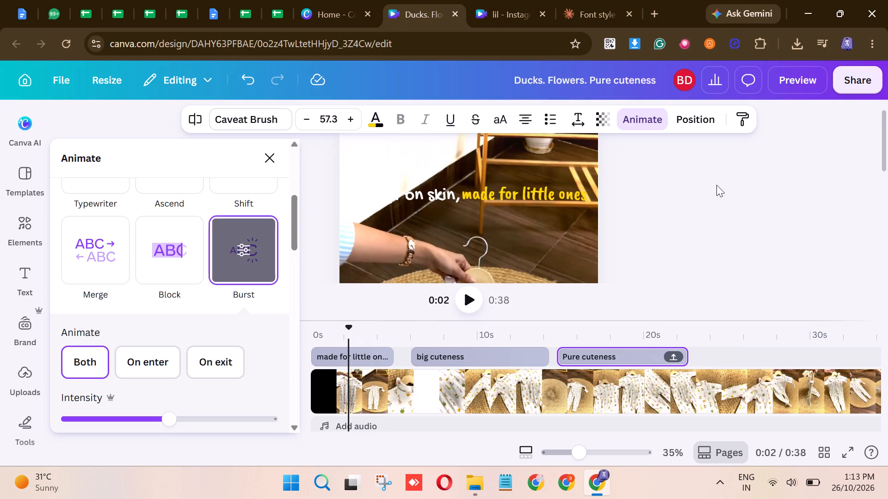
Preview the ducks-and-flowers video, pausing to check the "Soft on skin, made for little ones" and "Little ducks, big cuteness" captions against the footage.
{"action": "left_click", "coordinate": [790, 72]}
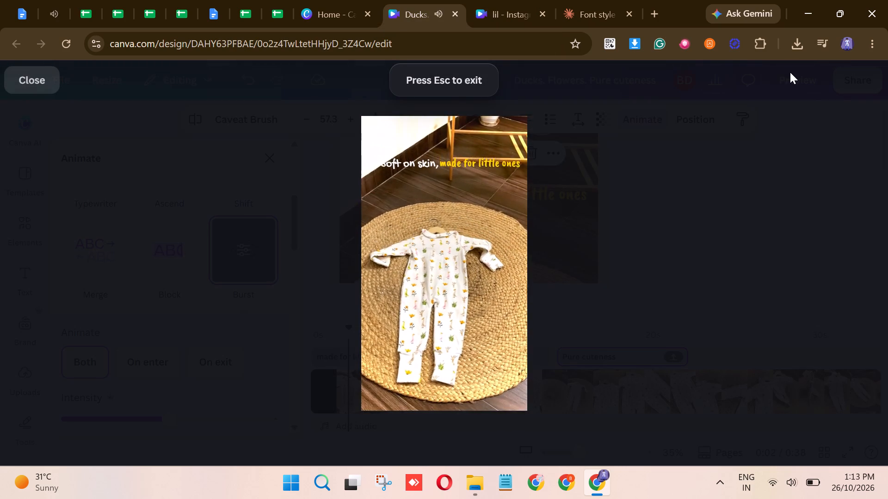
{"action": "key", "text": "space"}
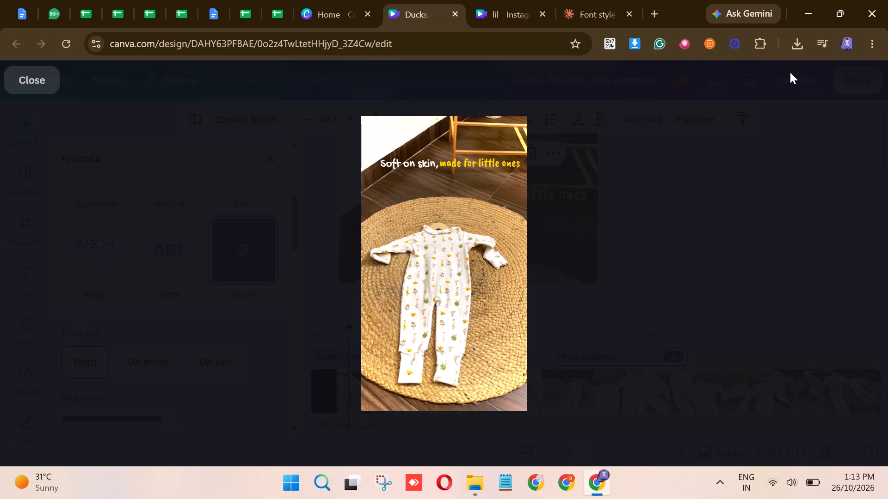
{"action": "key", "text": "space"}
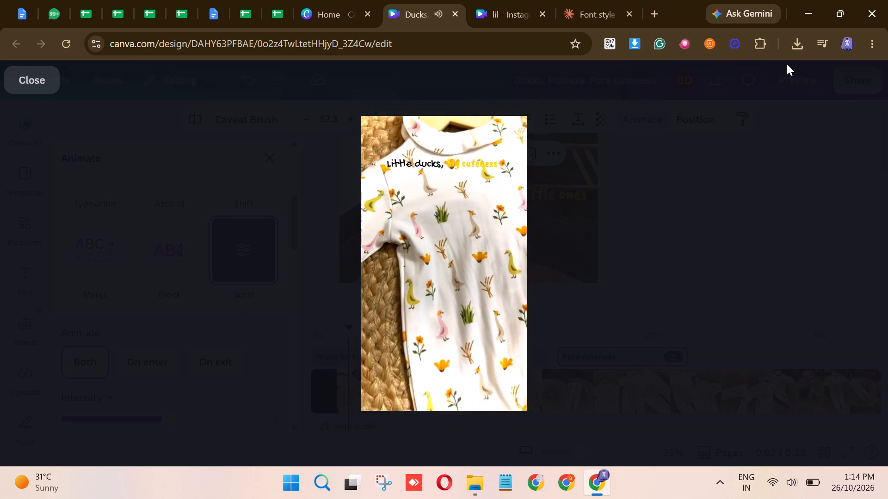
{"action": "key", "text": "space"}
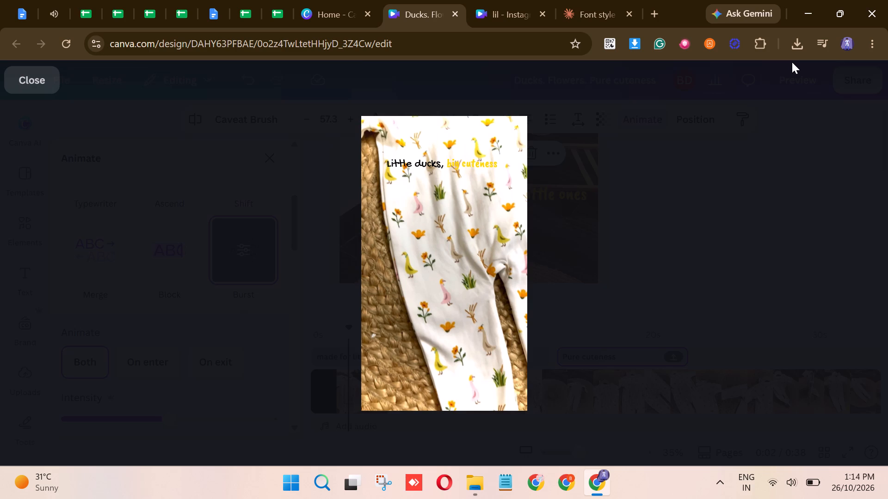
{"action": "key", "text": "space"}
{"action": "key", "text": "space"}
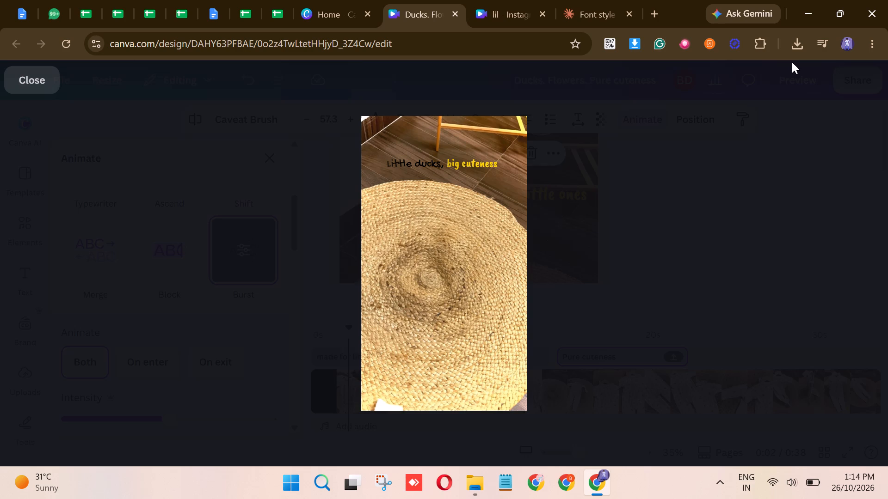
Resume the ducks-and-flowers video preview, pausing to check the "Ducks, Flowers, Pure cuteness" caption against the clothing footage.
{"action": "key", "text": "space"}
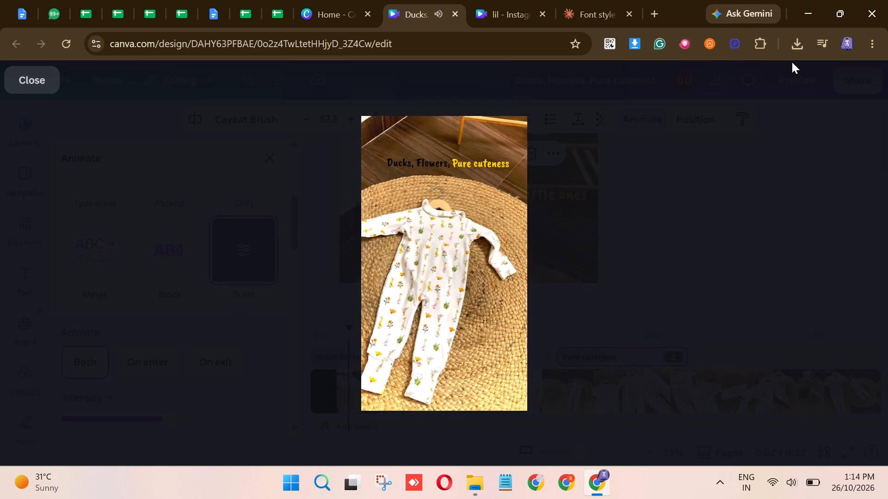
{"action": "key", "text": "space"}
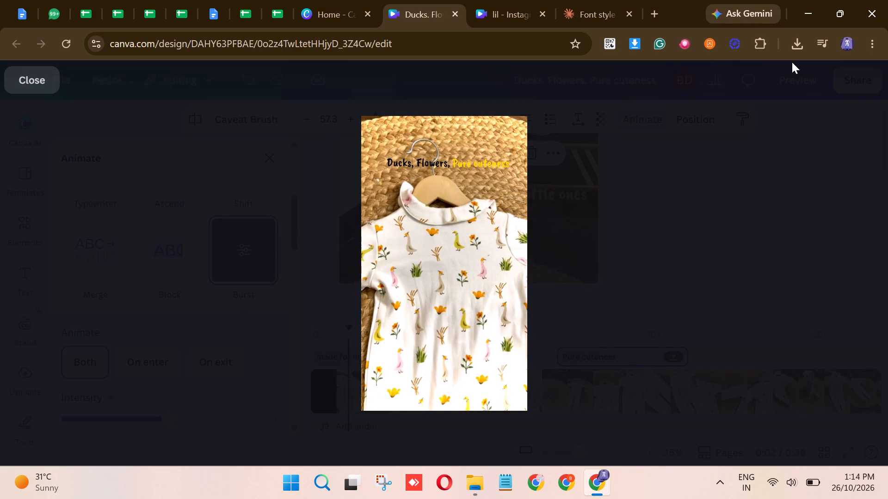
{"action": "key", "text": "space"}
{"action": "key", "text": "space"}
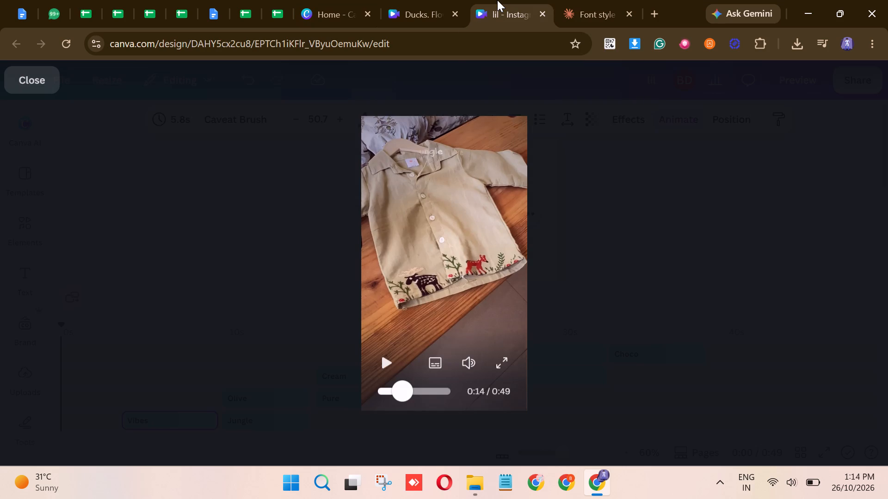
In the "lil" video, close the preview to return to its editing timeline.
{"action": "left_click", "coordinate": [17, 79]}
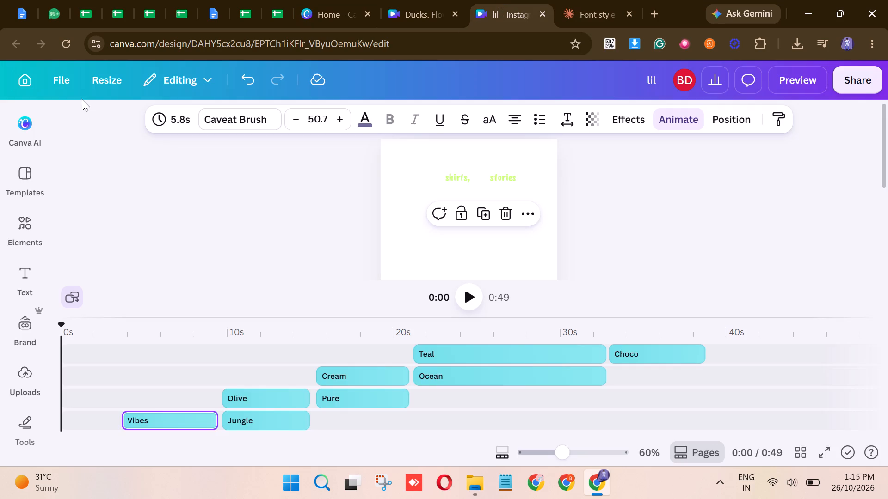